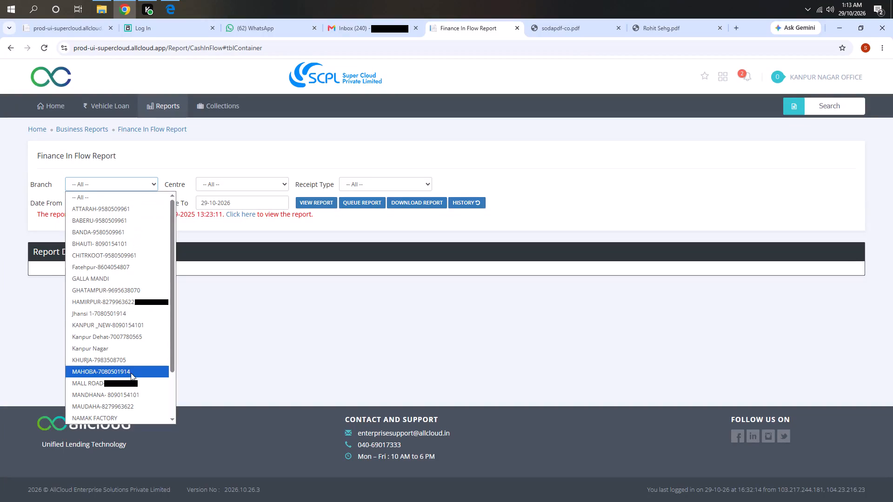
Generate the Finance In Flow Report for the KANPUR _NEW branch for 29-10-2026.
left_click(134, 327)
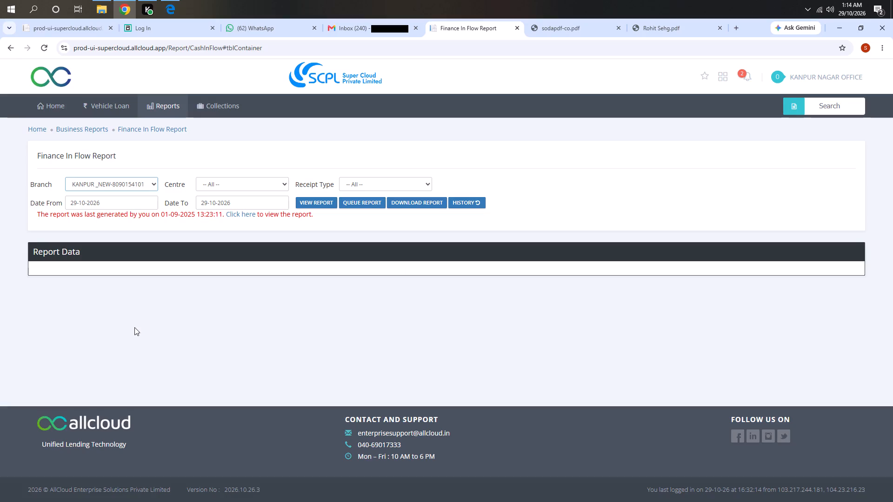
left_click(210, 202)
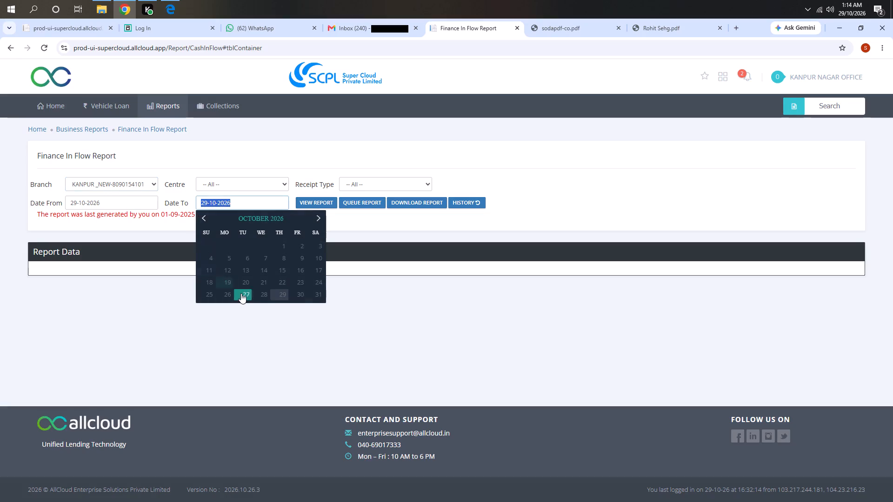
left_click(310, 202)
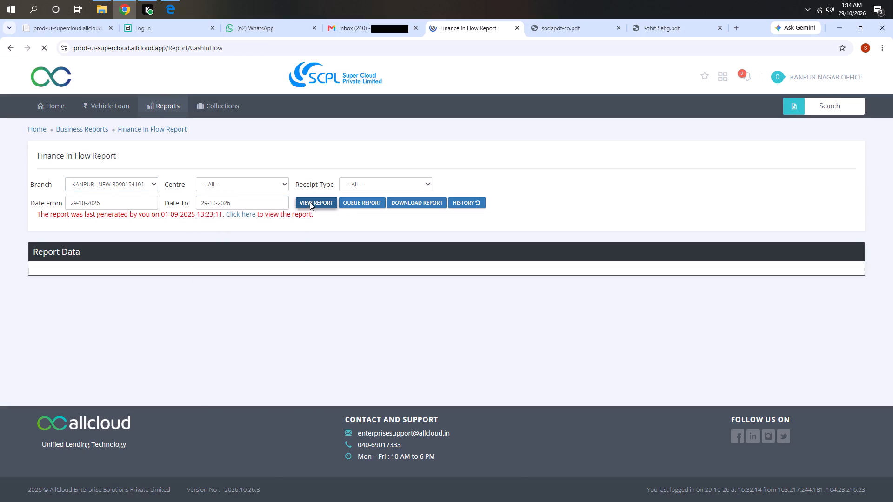
Search the 29-10-2026 report data for the full name of the person whose first name is AMAN.
scroll(730, 320, "up", 3)
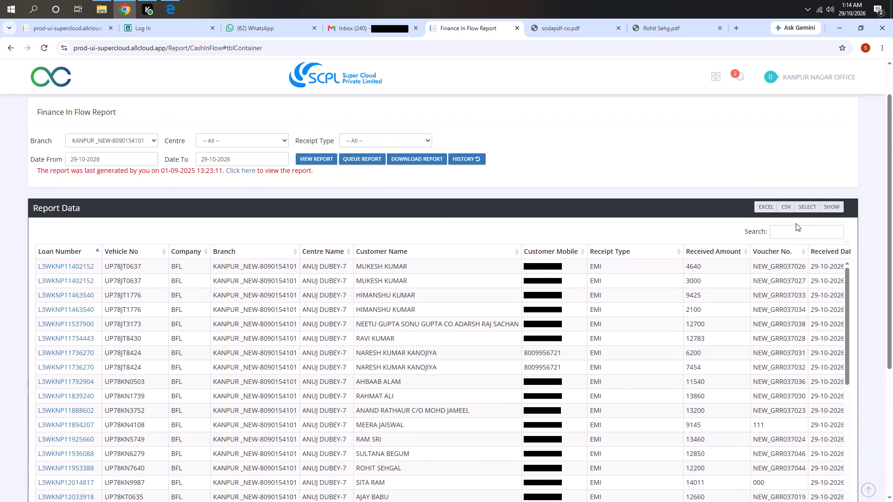
left_click(795, 231)
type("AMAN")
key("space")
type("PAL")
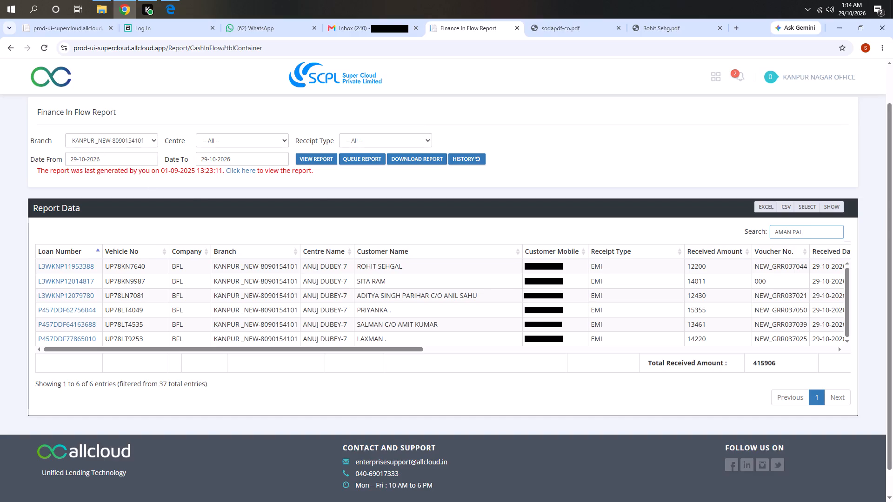
Set both the start and end dates to 30-09-2026 and generate the report for the same branch.
left_click(82, 157)
left_click(73, 172)
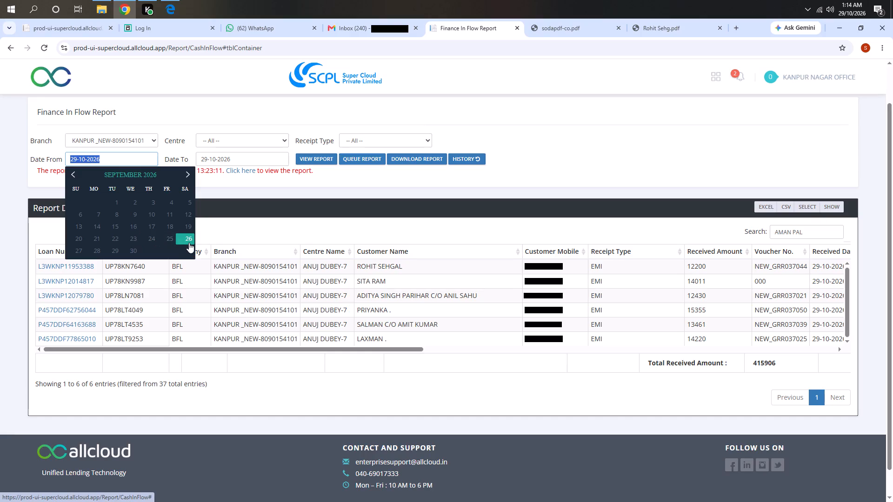
left_click(131, 252)
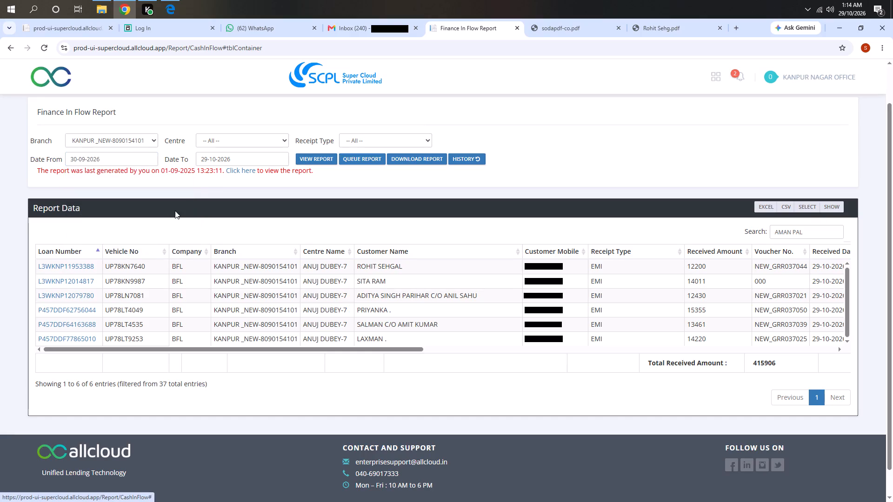
left_click(211, 155)
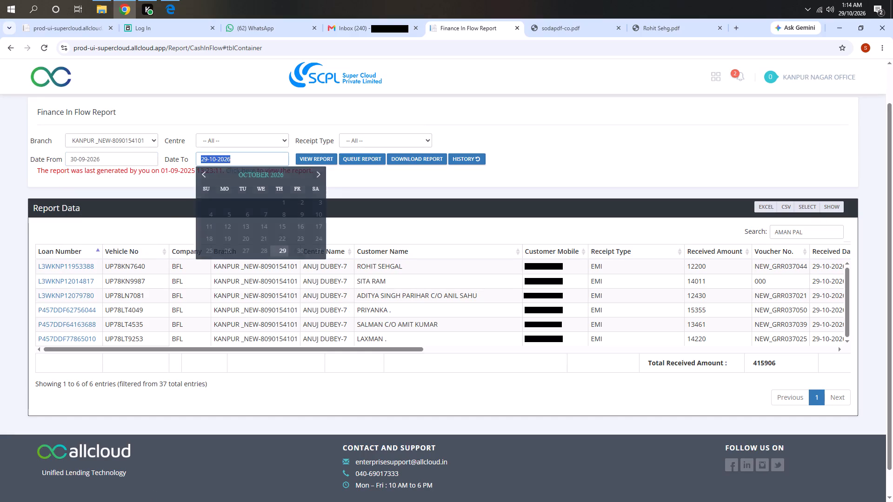
left_click(203, 177)
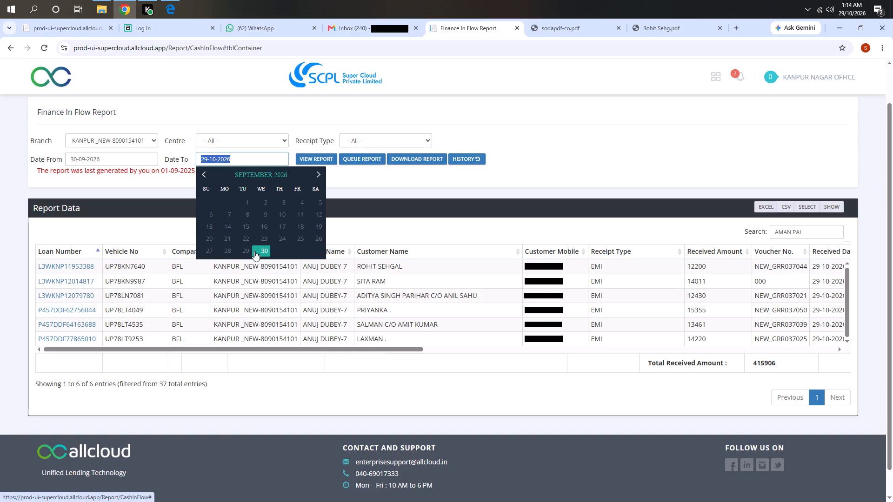
left_click(254, 251)
left_click(302, 163)
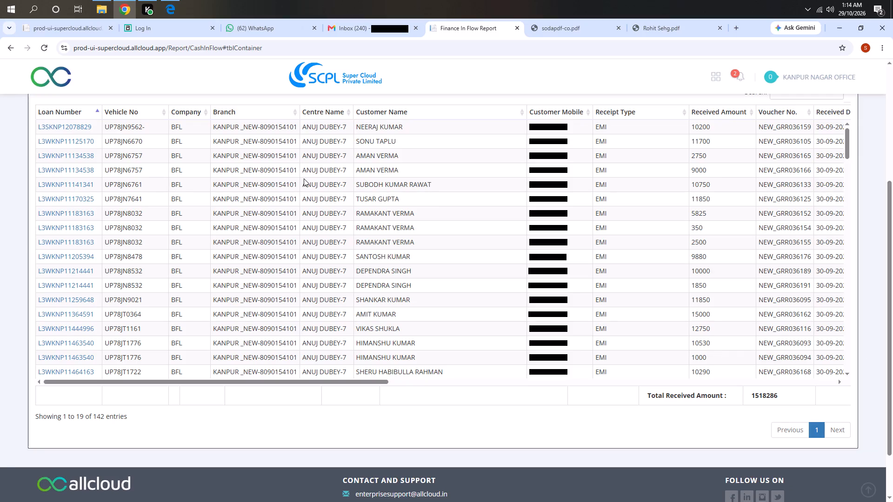
Search the 30-09-2026 report data for the same person's full name and look through the matching receipt rows.
scroll(828, 204, "up", 2)
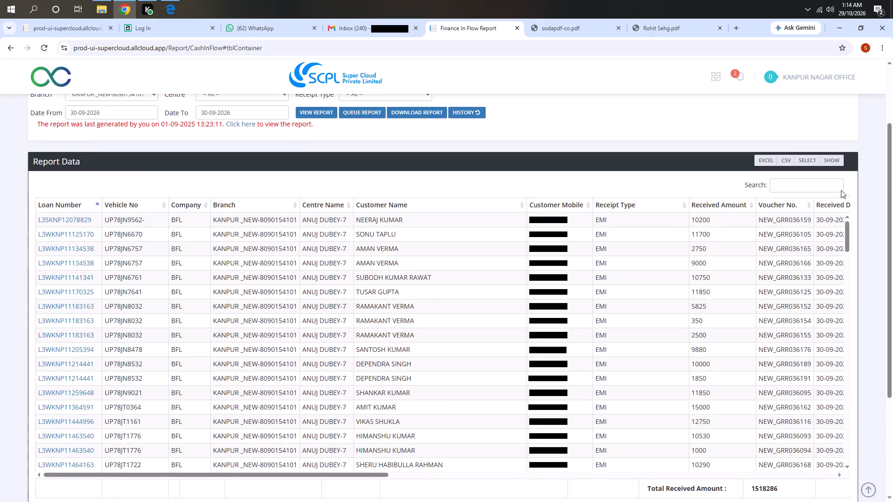
left_click(794, 181)
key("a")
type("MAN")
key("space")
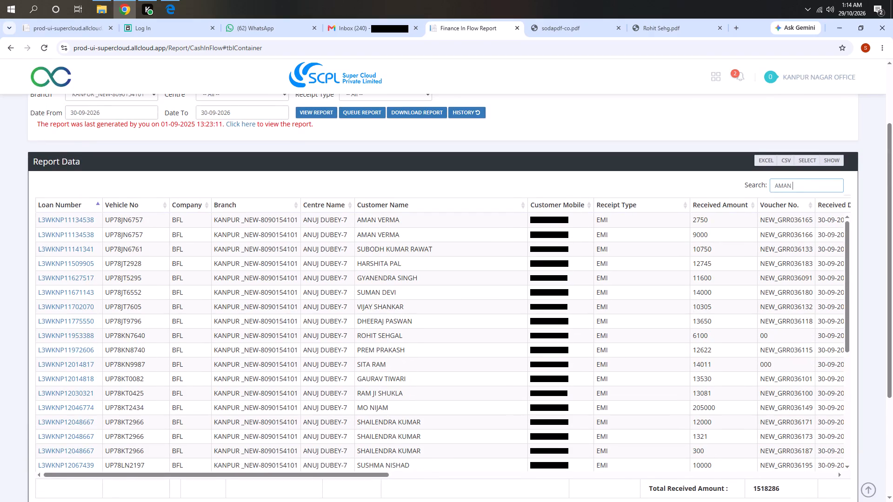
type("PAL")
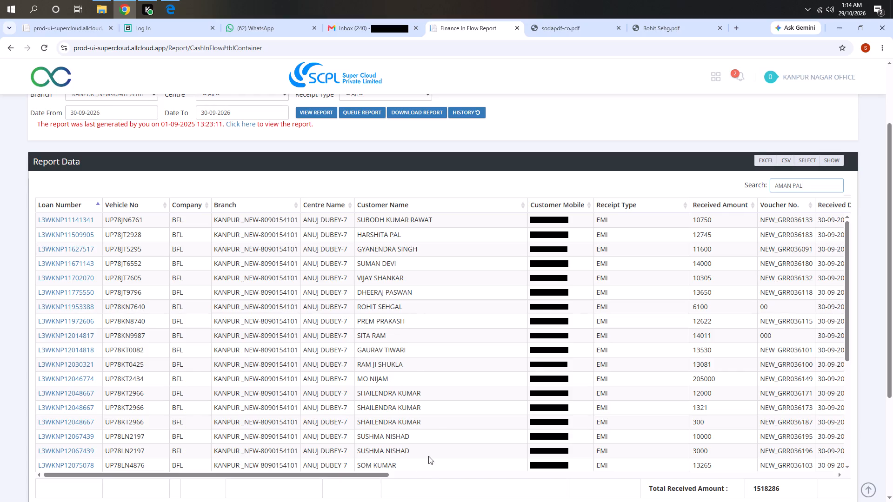
scroll(404, 355, "down", 10)
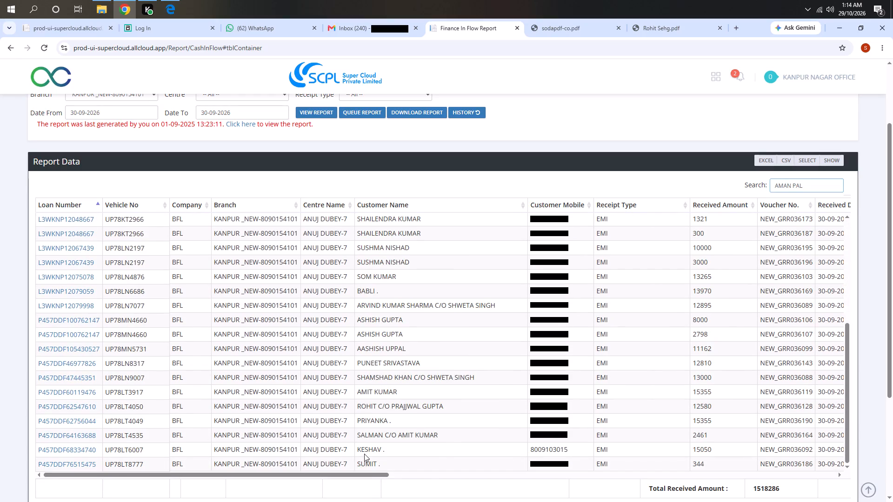
scroll(382, 380, "up", 7)
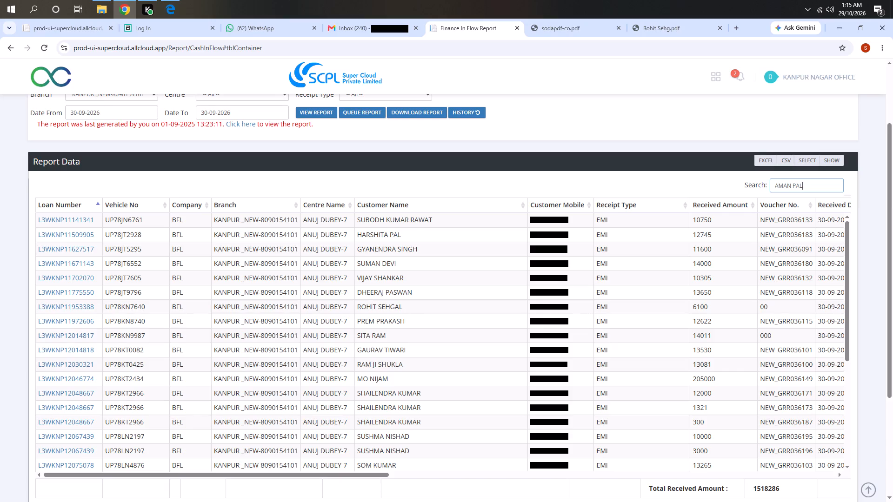
scroll(406, 389, "down", 2)
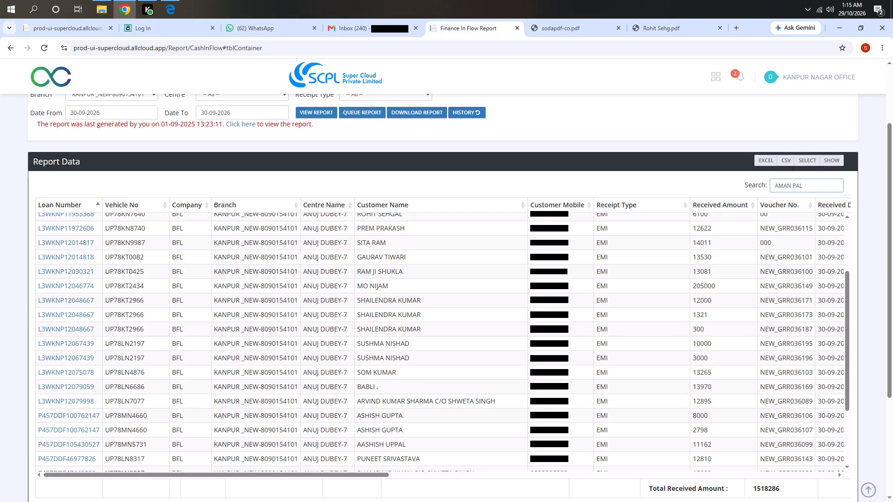
scroll(382, 445, "down", 2)
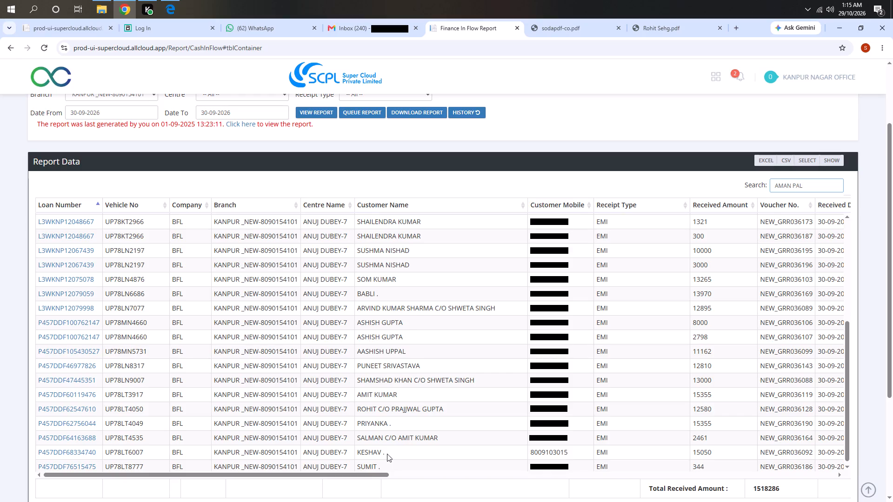
scroll(387, 454, "down", 3)
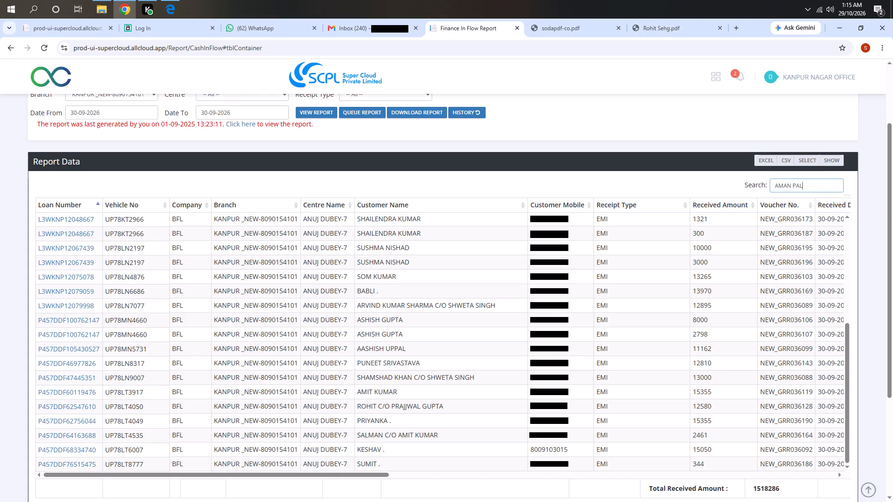
Replace the name in the report data search with TUSH.
key("BackSpace")
key("BackSpace")
key("BackSpace")
key("BackSpace")
key("BackSpace")
key("BackSpace")
key("BackSpace")
key("BackSpace")
key("BackSpace")
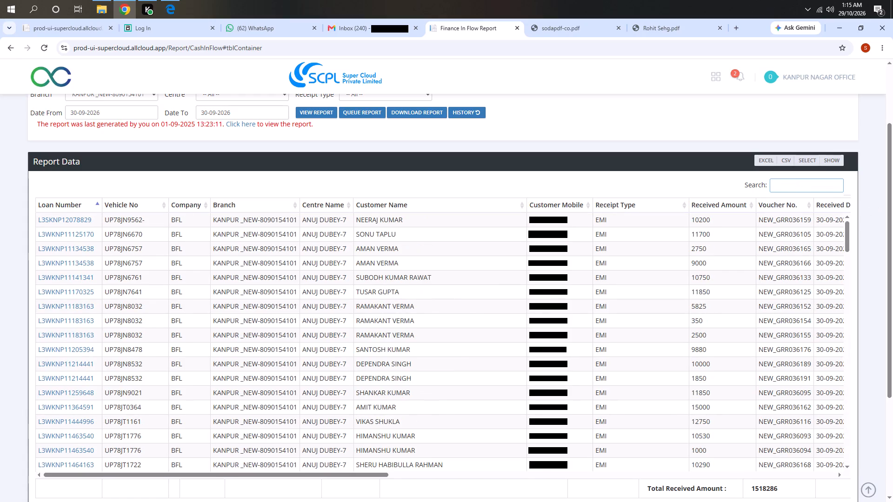
key("BackSpace")
key("BackSpace")
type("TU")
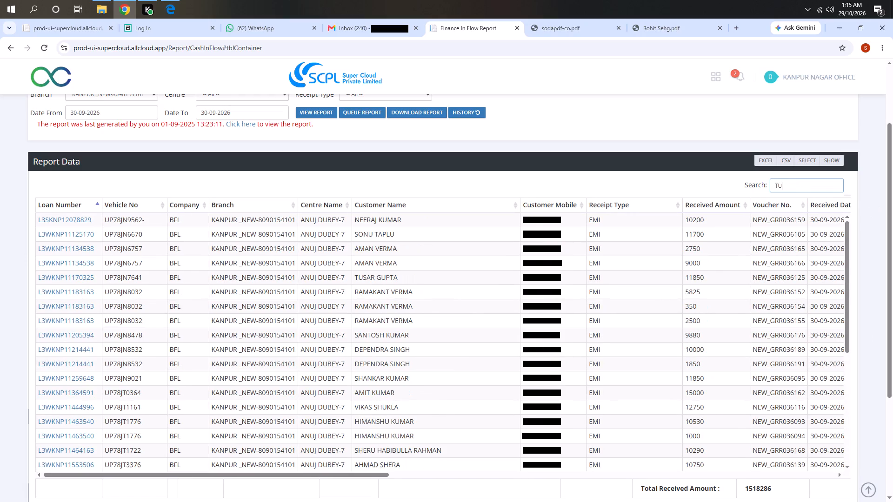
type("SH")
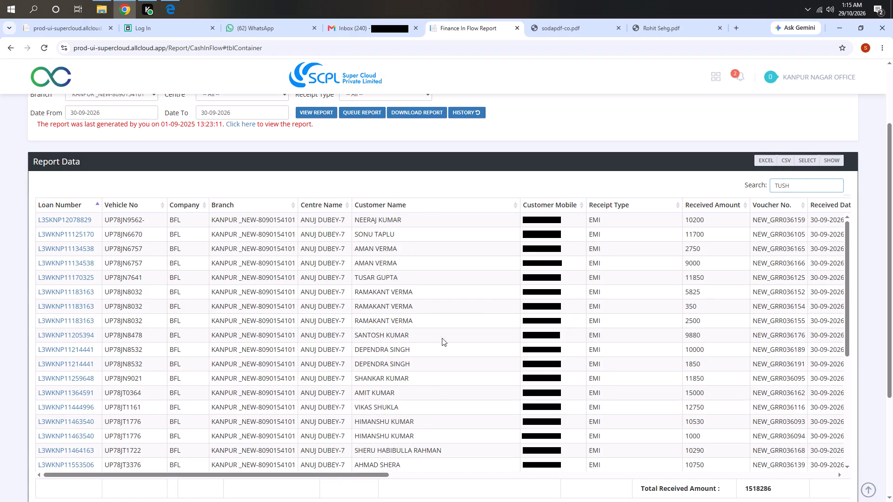
Look through the receipt rows filtered by TUSH, checking customers, amounts and voucher numbers to the end of the list.
scroll(412, 297, "down", 6)
scroll(411, 336, "up", 5)
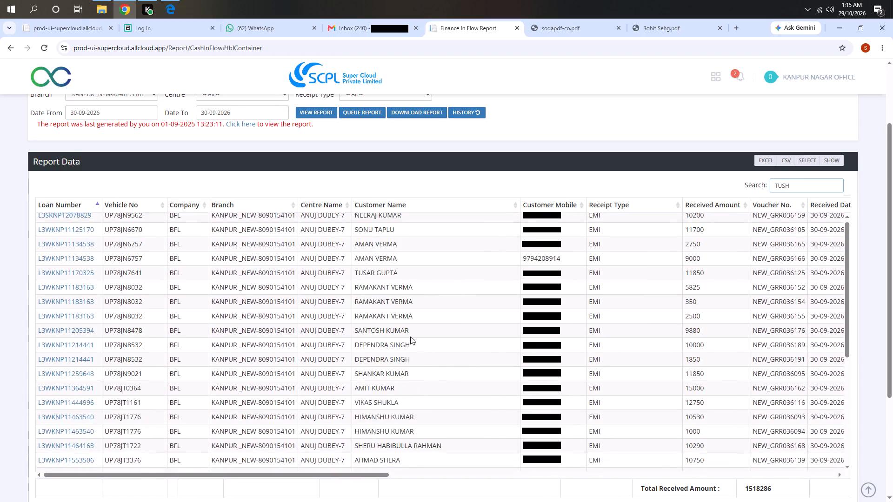
scroll(410, 337, "up", 4)
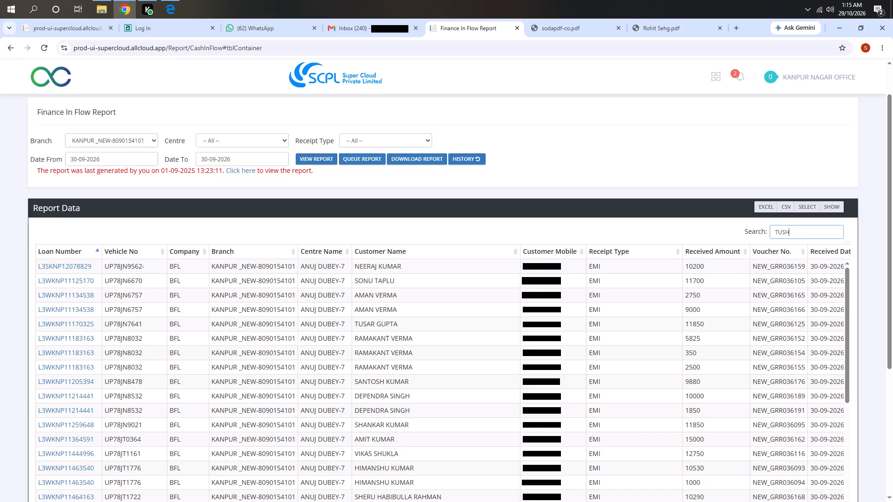
scroll(379, 433, "down", 1)
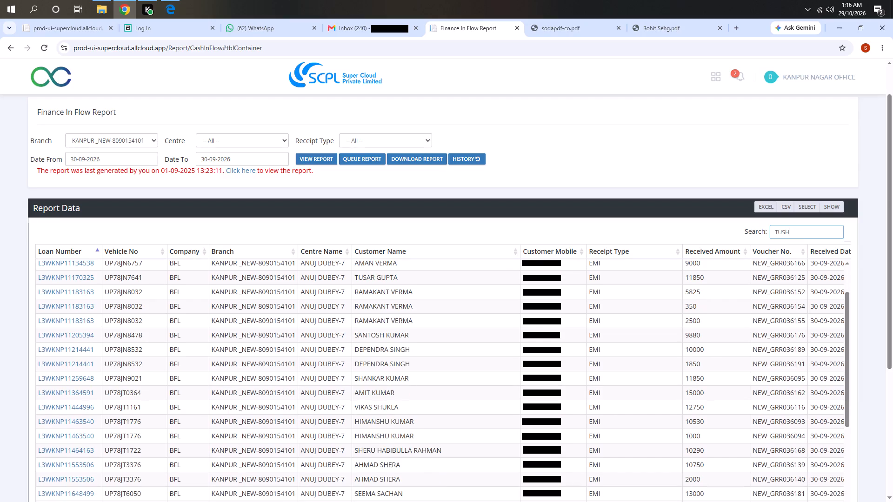
scroll(381, 438, "down", 1)
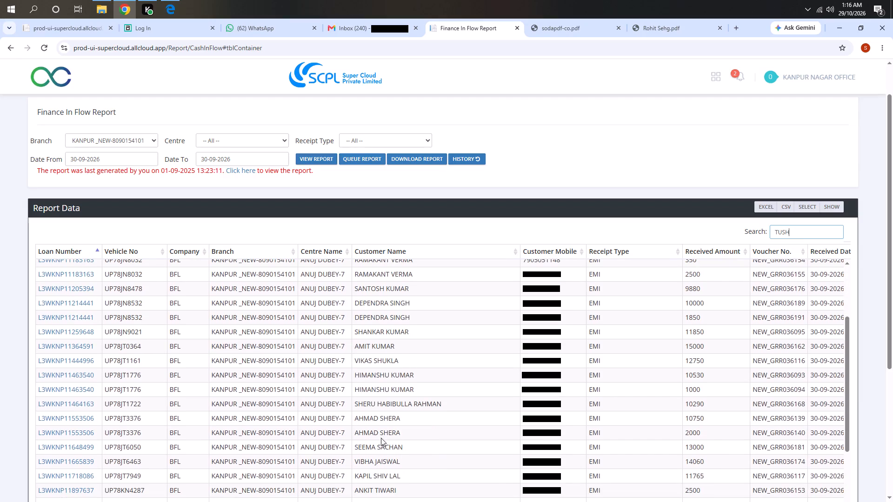
scroll(380, 434, "down", 2)
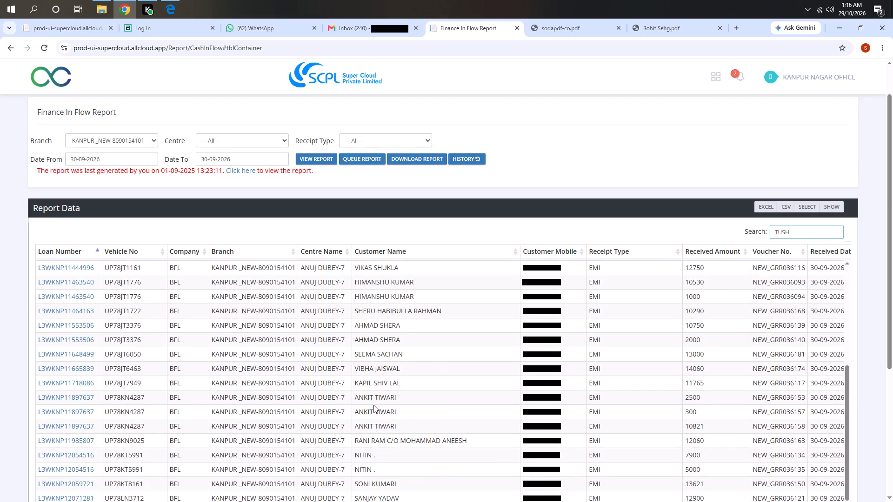
scroll(373, 405, "down", 3)
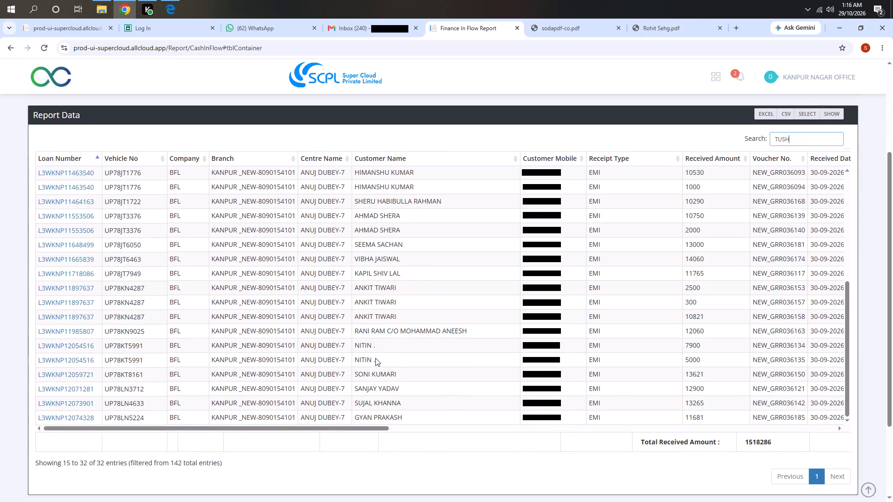
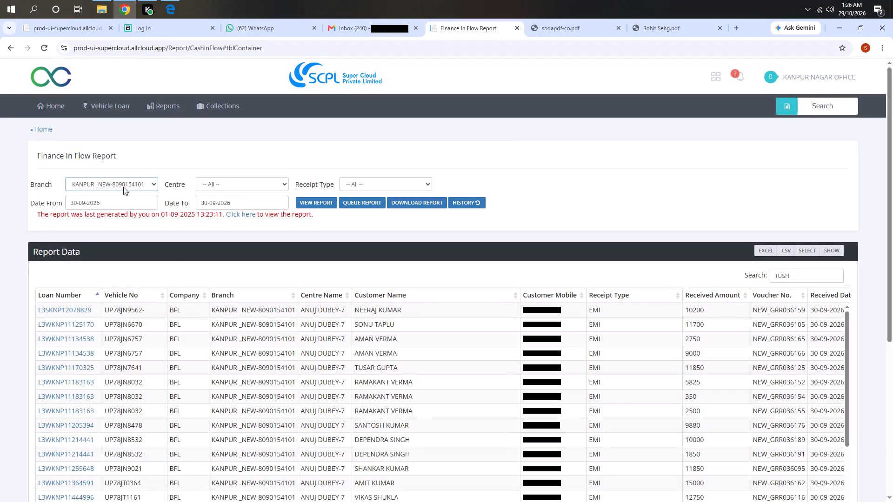
Close the current Finance In Flow Report tab and the sodapdf-co.pdf tab.
left_click(126, 185)
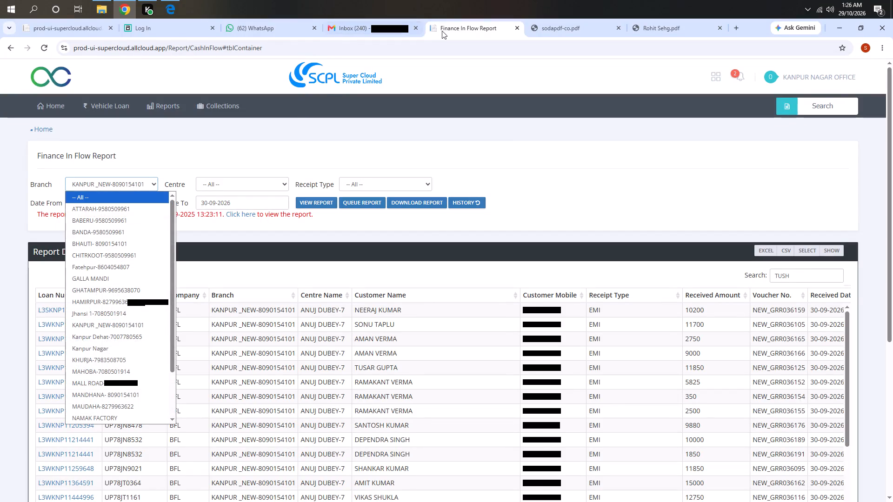
left_click(514, 27)
left_click(519, 29)
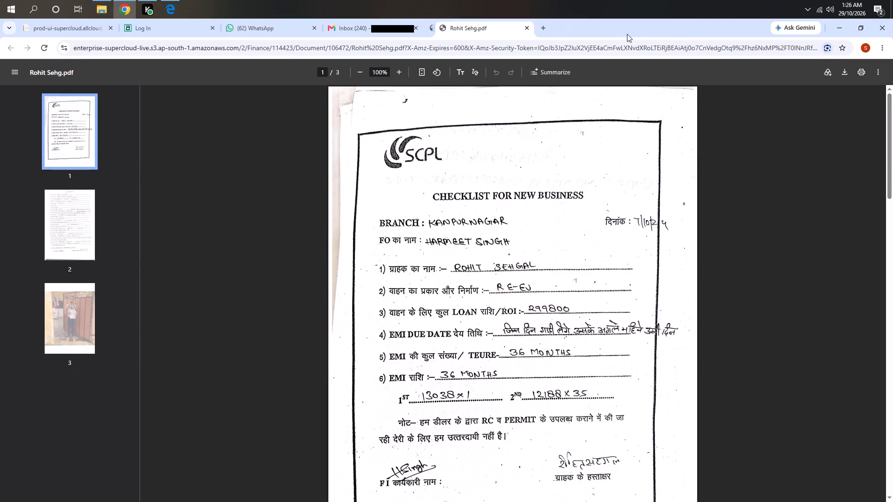
Open the Finance In Flow report in a new tab and generate it for all branches for 29-10-2026.
left_click(582, 30)
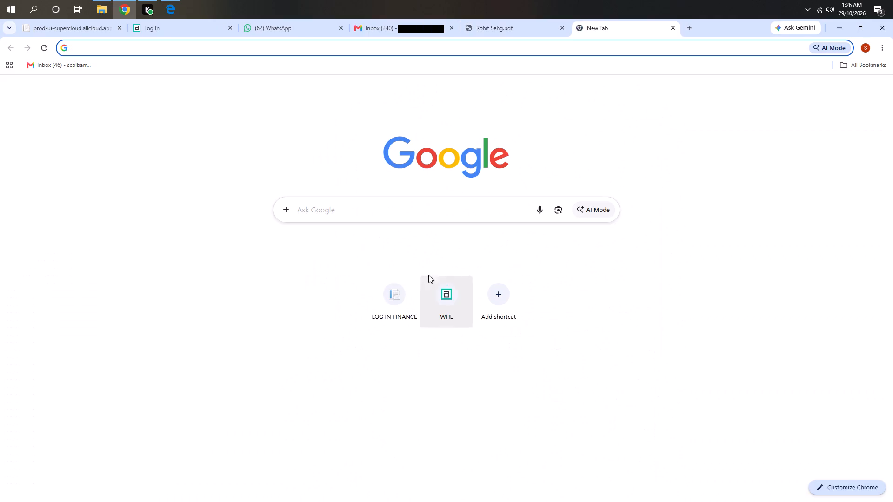
left_click(384, 308)
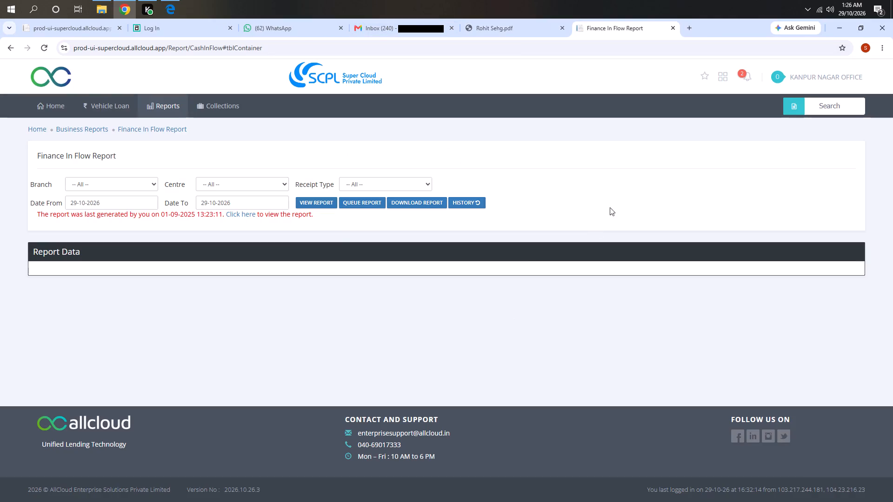
left_click(313, 200)
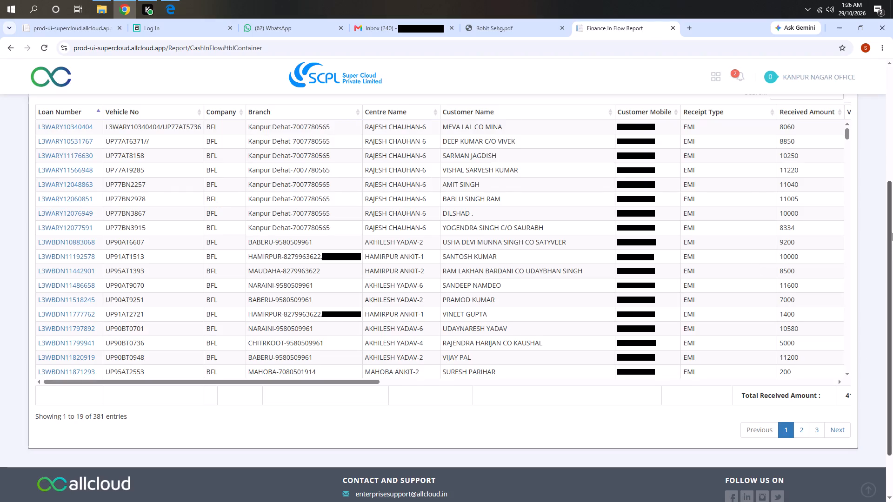
Export the report data as a CSV file and open the downloaded file in Excel.
scroll(826, 211, "up", 4)
left_click(785, 251)
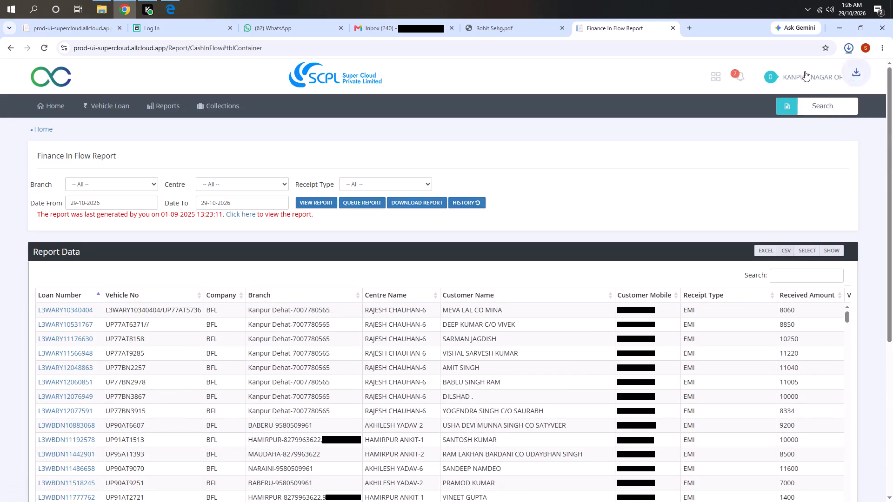
left_click(844, 52)
left_click(851, 50)
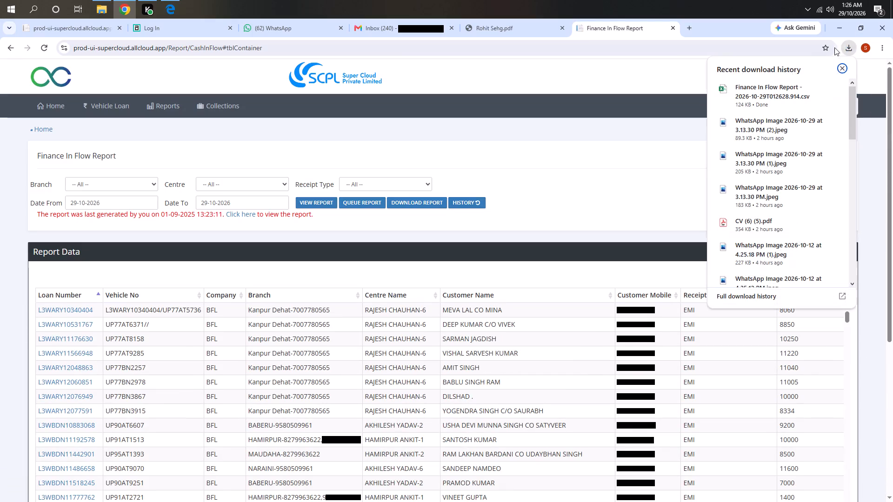
double_click(800, 90)
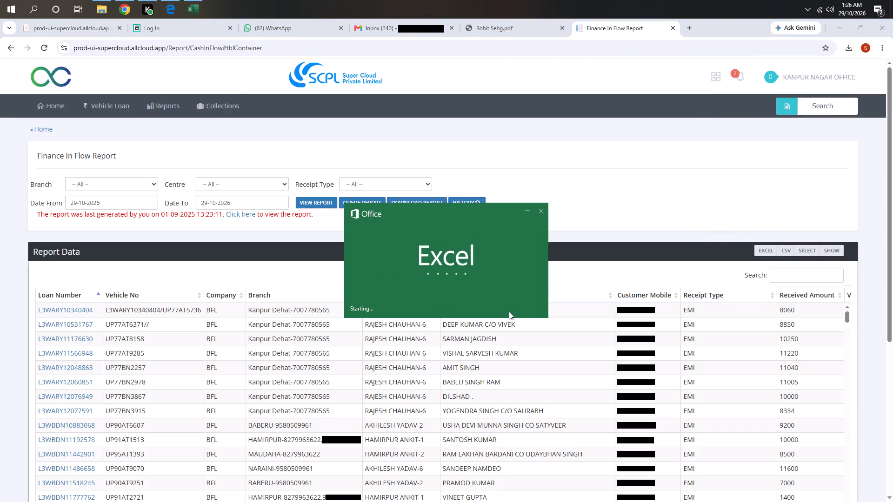
Add filters to the header row and deselect all values in the Branch column's filter.
key("ctrl+shift+l")
key("Right")
key("Right")
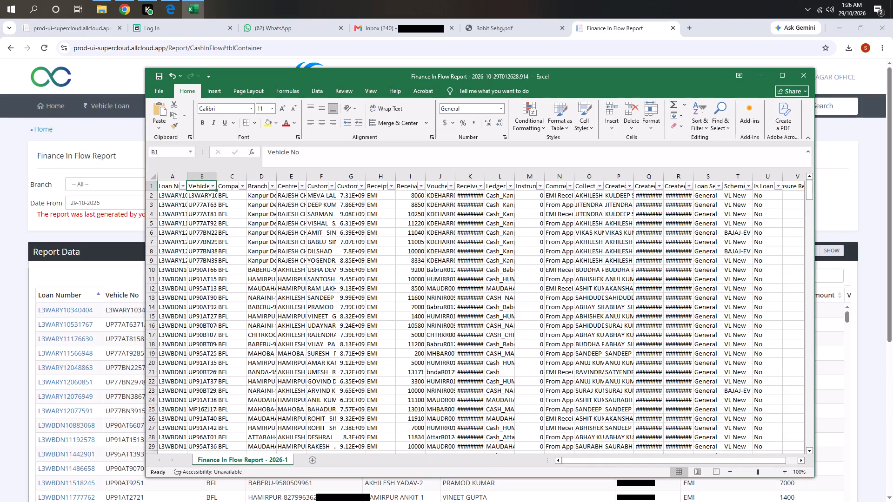
key("Right")
key("alt+Down")
key("Down")
key("Down")
key("Down")
key("Down")
key("Down")
key("Down")
key("Down")
key("Down")
key("Down")
key("Down")
key("Up")
key("space")
Select the GALLA MANDI, GHATAMPUR, KANPUR _NEW and MALL ROAD branches in the Branch filter.
key("Down")
key("Down")
key("Down")
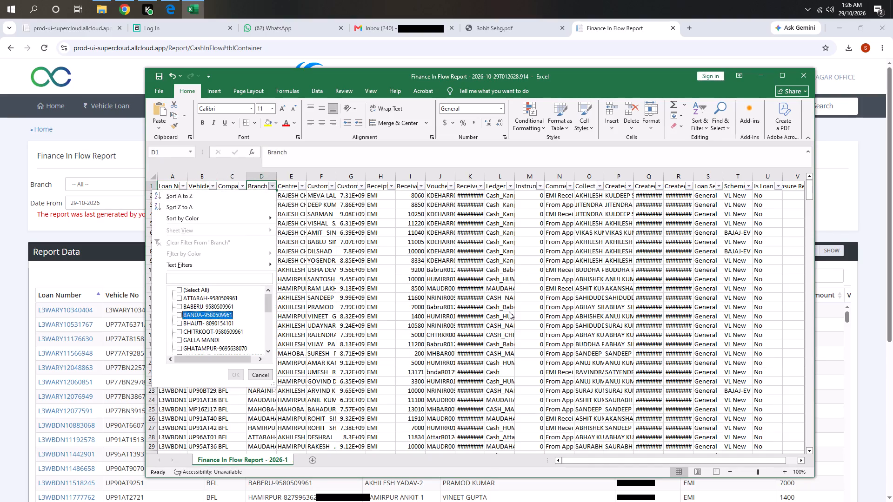
key("Down")
key("Down")
key("Down")
key("Down")
key("space")
key("Up")
key("space")
key("Down")
key("Down")
key("Down")
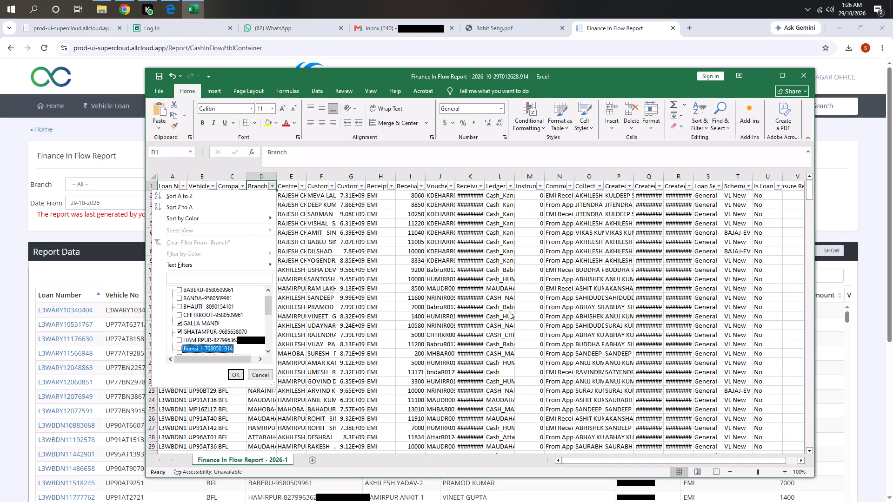
key("Down")
key("space")
key("Down")
key("Down")
key("Down")
key("Down")
key("Up")
key("space")
Add the NAUBASTA, RAMADEVI and RAMAIPUR branches to the Branch filter selection and apply it.
key("Down")
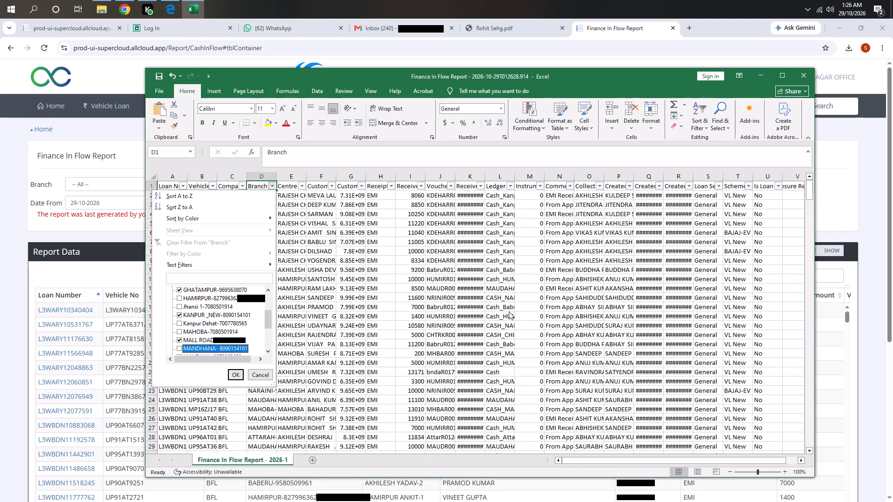
key("Down")
key("Down")
key("Down")
key("Down")
key("Up")
key("Down")
key("space")
key("Down")
key("Down")
key("Down")
key("Up")
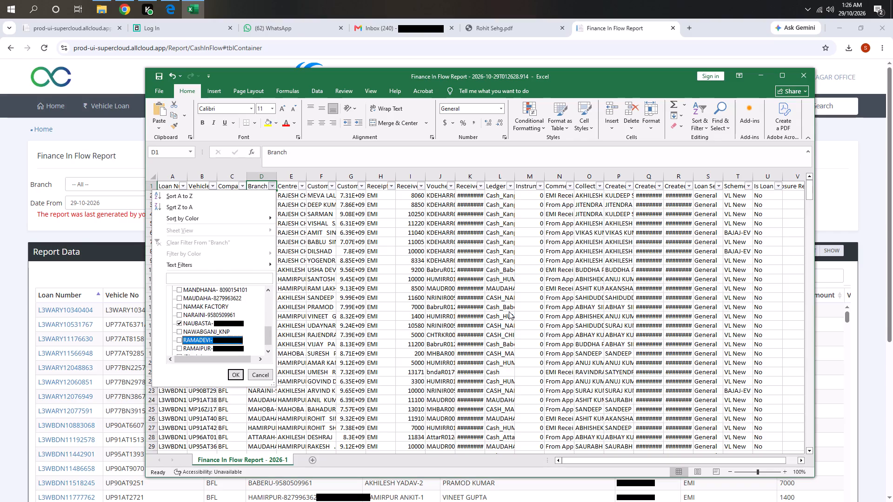
key("Up")
key("Down")
key("space")
key("Down")
key("space")
key("Return")
Copy the filtered rows with their header into cell A1 of a new blank workbook.
key("shift+space")
key("ctrl+shift+Down")
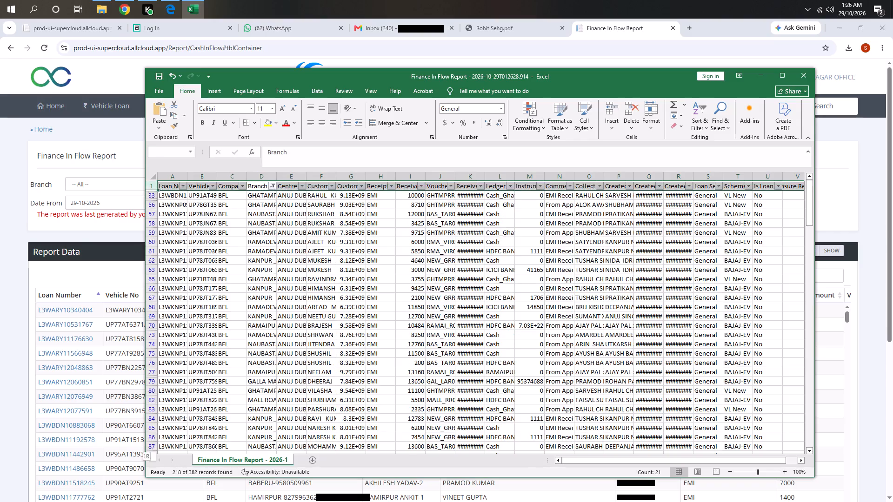
key("ctrl+c")
key("ctrl+n")
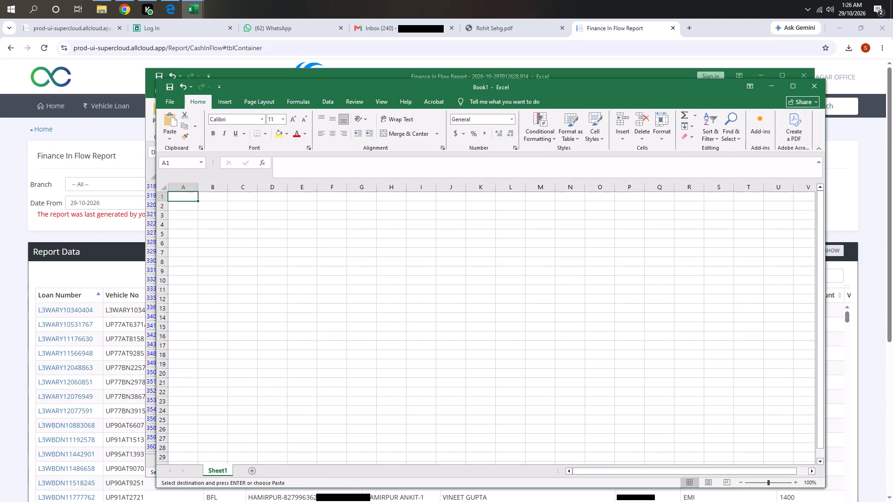
key("ctrl+v")
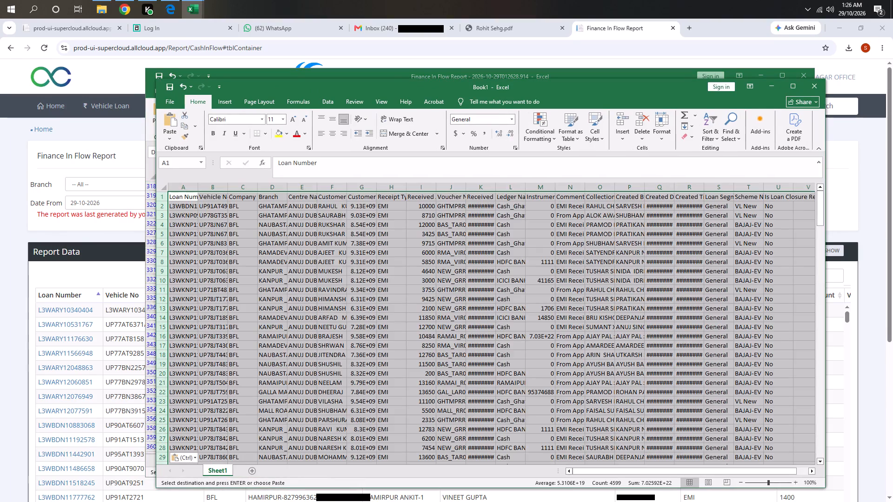
Highlight duplicate values in the Loan Number column with Light Red Fill with Dark Red Text.
left_click(183, 186)
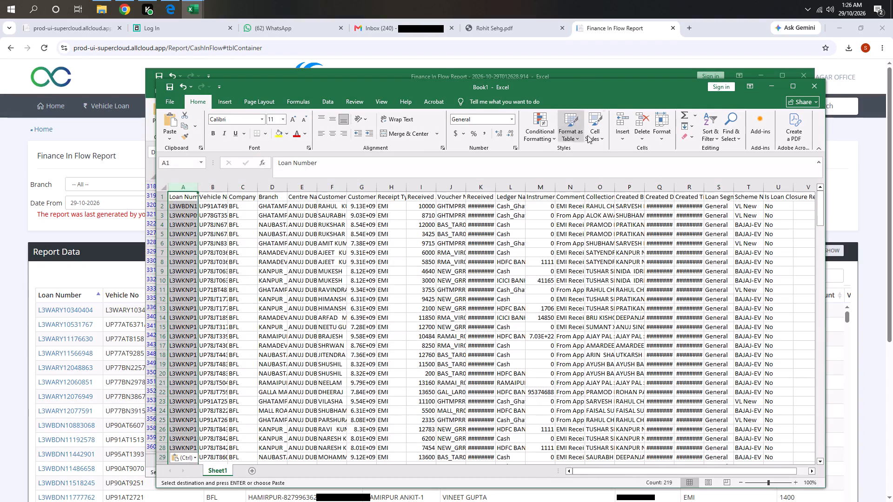
left_click(537, 128)
left_click(547, 151)
left_click(622, 260)
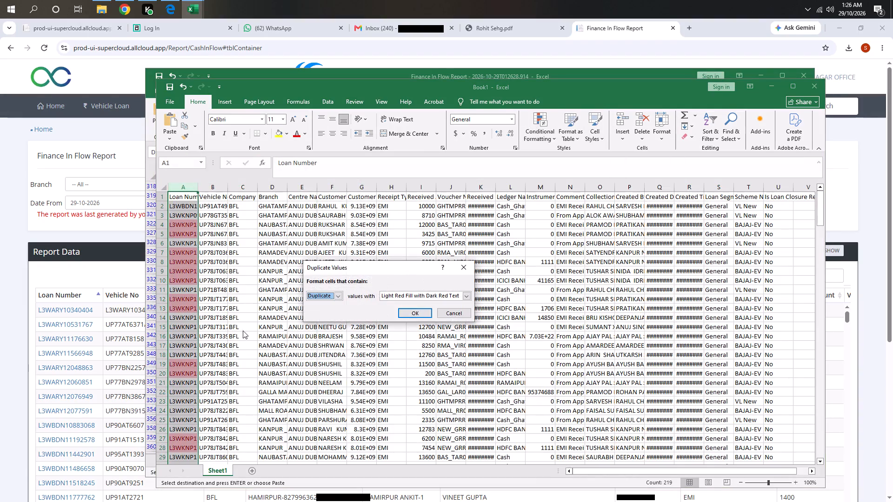
left_click(405, 312)
Clear one loan number from each highlighted duplicate pair near the top of the sheet, in cells A4, A7, A10 and A12.
left_click(174, 229)
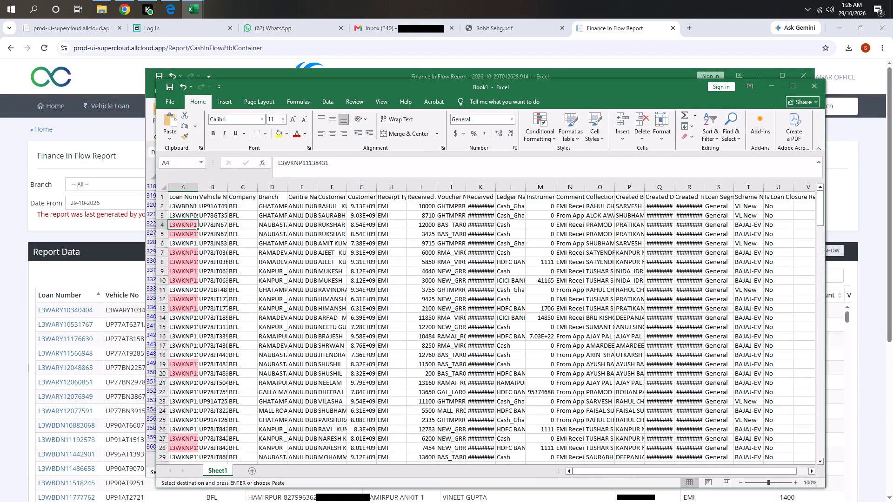
key("Delete")
left_click(188, 253)
key("Delete")
left_click(187, 280)
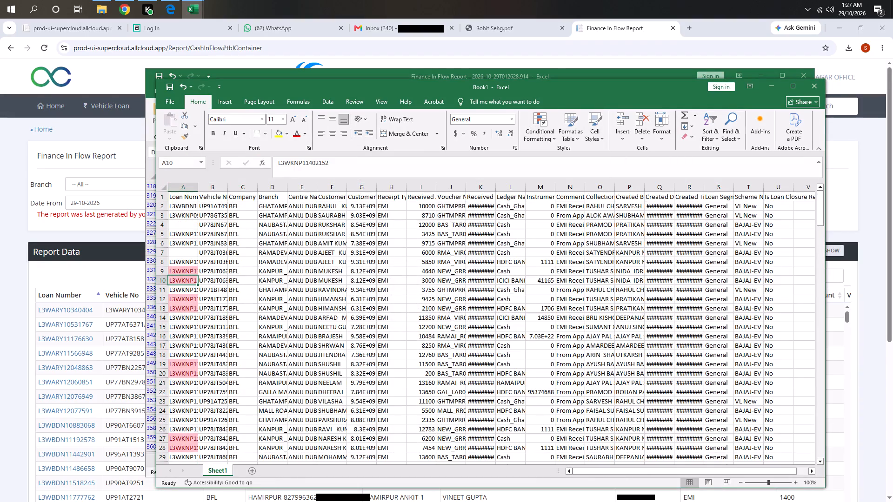
key("Delete")
left_click(179, 303)
key("Delete")
Clear one loan number from each highlighted duplicate pair between rows 19 and 32.
scroll(185, 319, "down", 1)
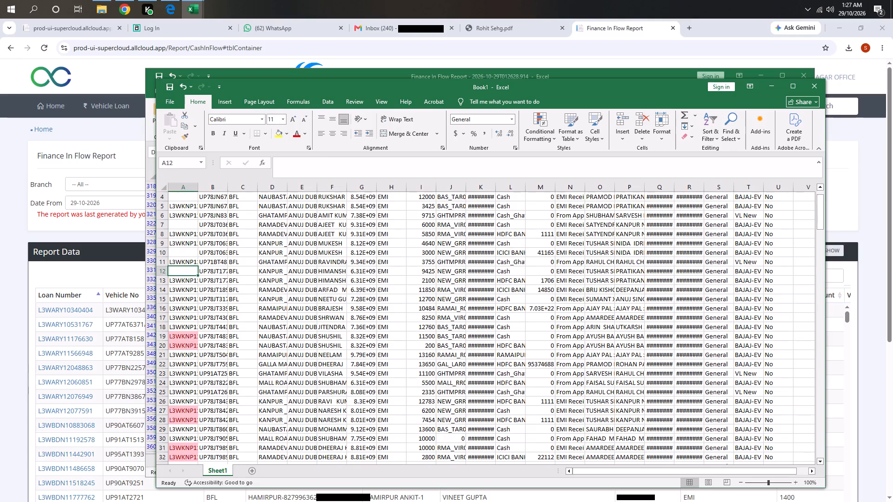
left_click(177, 336)
key("Delete")
scroll(192, 272, "down", 4)
left_click(186, 304)
key("Delete")
left_click(186, 347)
key("Delete")
Clear the repeated loan numbers in cells A36, A55, A90, A93 and A95.
scroll(200, 274, "down", 4)
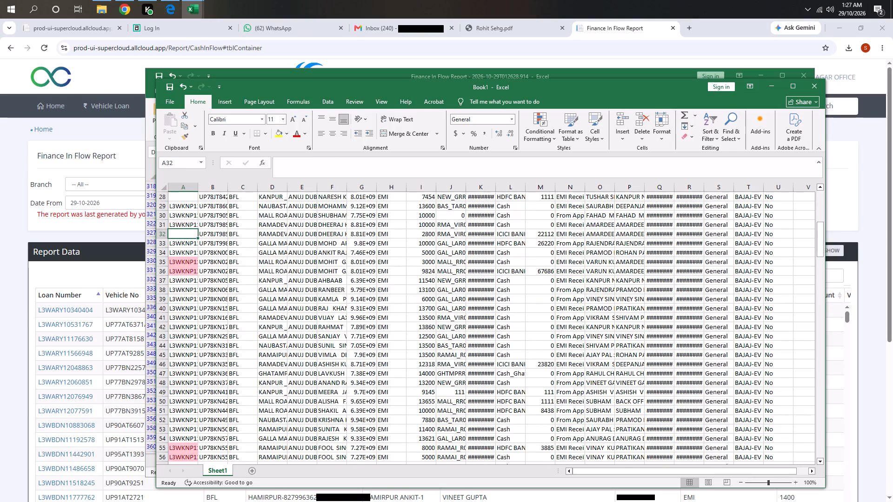
left_click(190, 273)
key("Delete")
scroll(190, 318, "down", 5)
left_click(190, 308)
key("Delete")
scroll(199, 288, "down", 6)
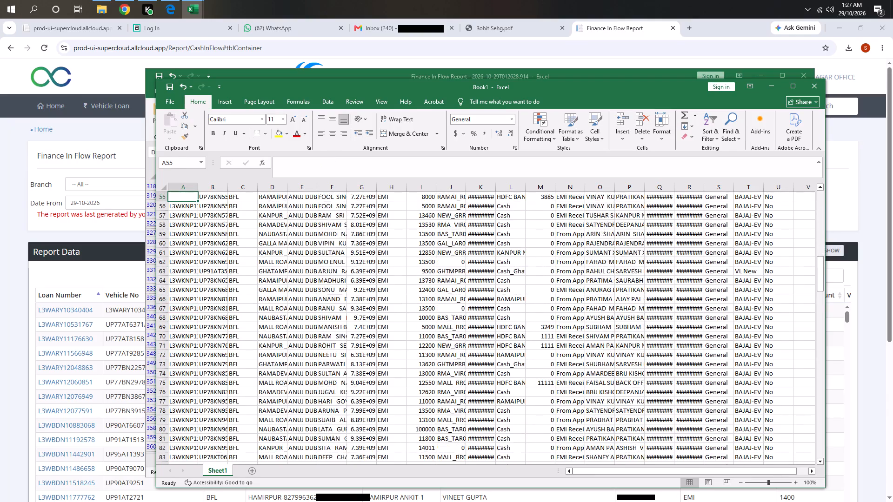
scroll(200, 283, "down", 7)
left_click(188, 271)
key("Delete")
left_click(188, 303)
key("Delete")
left_click(186, 317)
key("Delete")
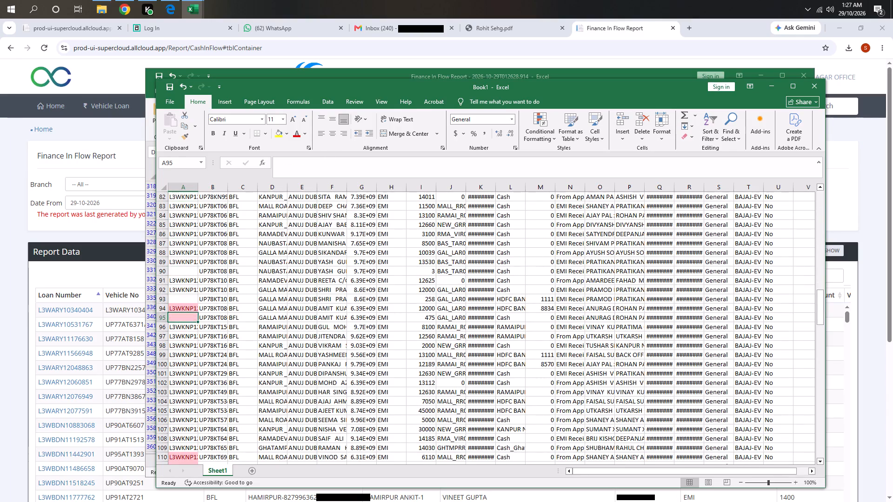
Clear one loan number from each highlighted duplicate pair between rows 110 and 133.
scroll(195, 254, "down", 8)
left_click(192, 251)
key("Delete")
left_click(186, 266)
key("Delete")
scroll(205, 229, "down", 3)
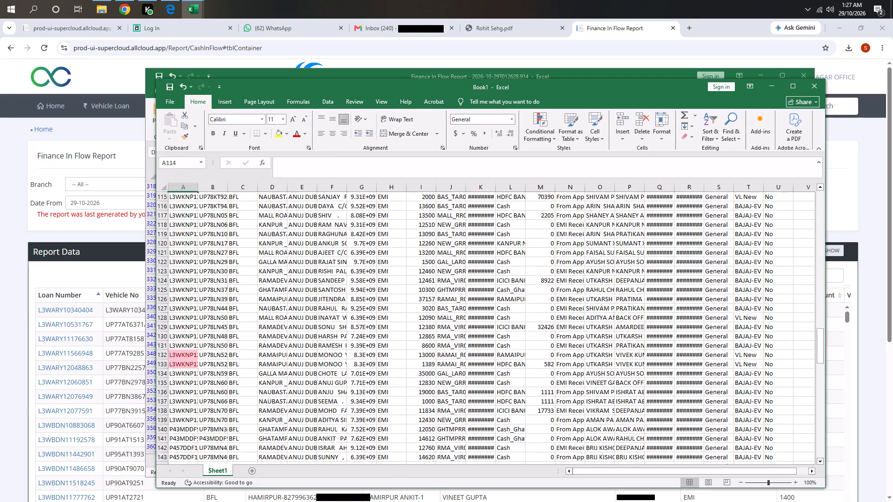
scroll(181, 217, "up", 4)
left_click(186, 258)
key("Delete")
scroll(223, 242, "down", 8)
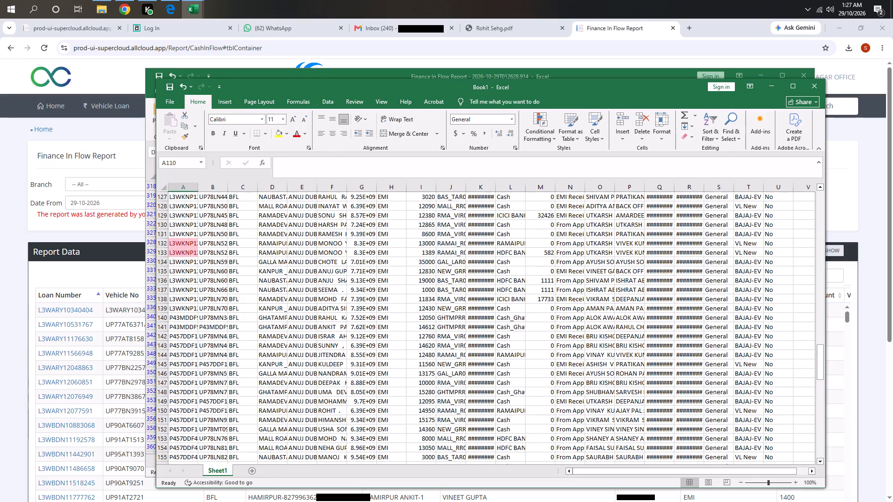
left_click(186, 244)
key("Delete")
Clear the repeated loan numbers among the highlighted duplicates between rows 167 and 180.
scroll(203, 275, "down", 8)
left_click(191, 343)
key("Delete")
scroll(191, 386, "down", 3)
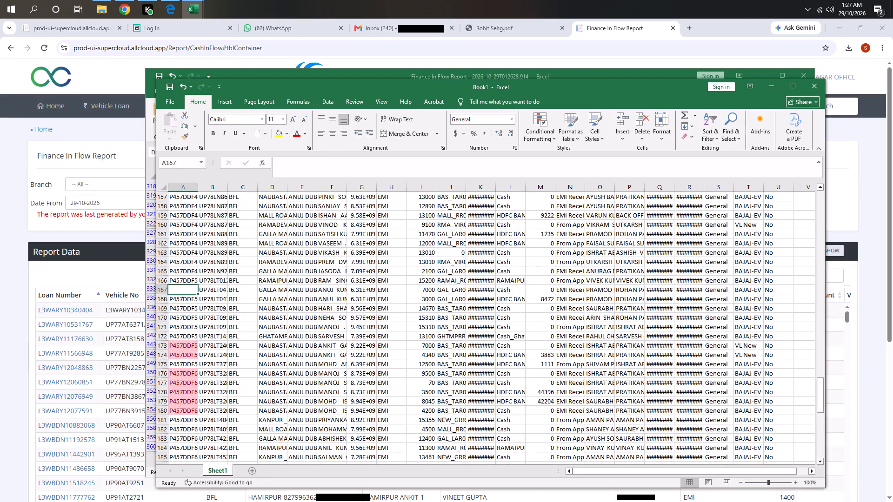
scroll(191, 386, "down", 3)
left_click(187, 244)
key("Delete")
left_click(188, 264)
key("Delete")
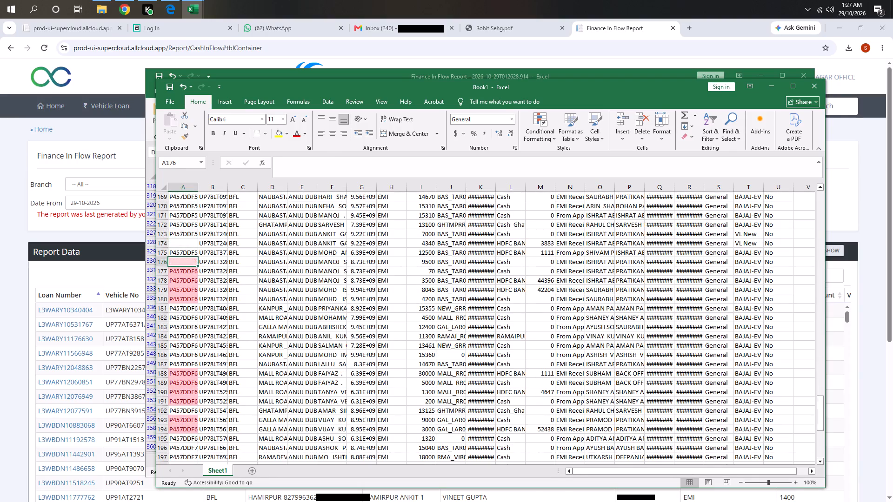
left_click(181, 293)
key("Delete")
left_click(185, 281)
key("Delete")
Clear one loan number from each remaining highlighted duplicate pair, in cells A188, A191, A193 and A199.
scroll(202, 251, "down", 6)
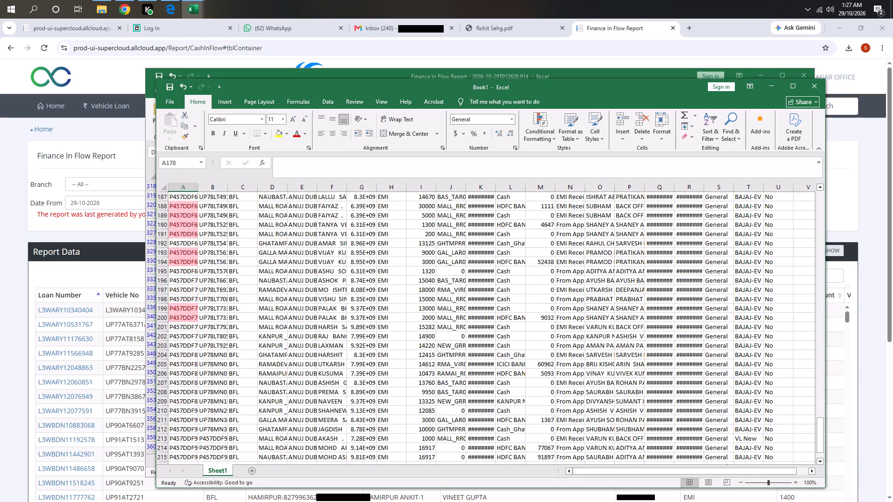
left_click(192, 208)
key("Delete")
left_click(188, 233)
key("Delete")
left_click(182, 266)
left_click(187, 256)
key("Delete")
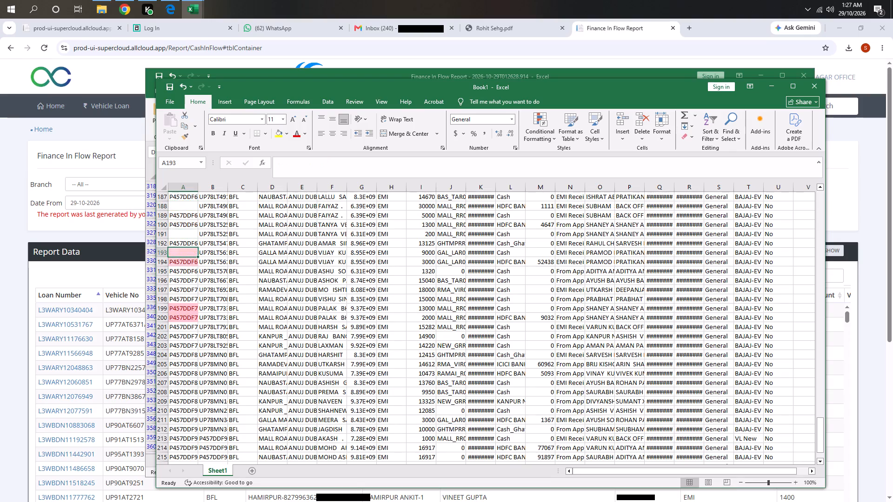
scroll(191, 259, "down", 4)
left_click(192, 194)
key("Delete")
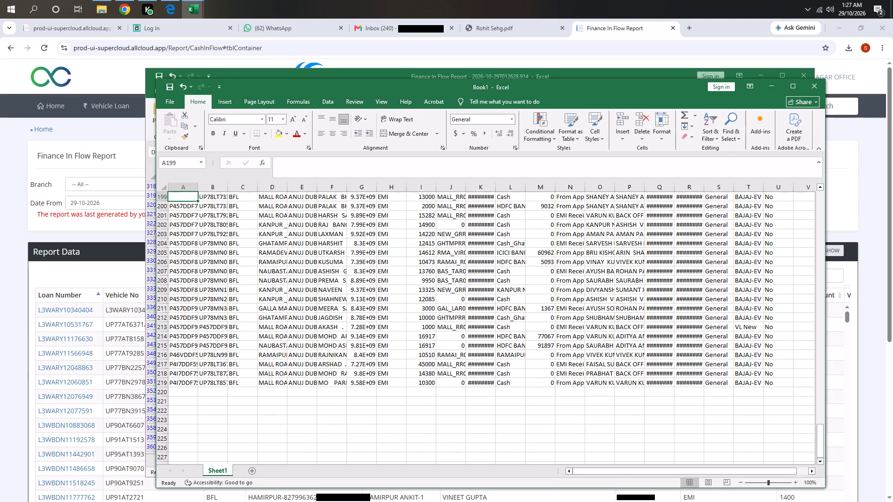
Insert a PivotTable of all the data on a new sheet with Branch as rows and the sum of Received Amount as values.
key("ctrl+a")
type("NV")
key("Return")
key("Return")
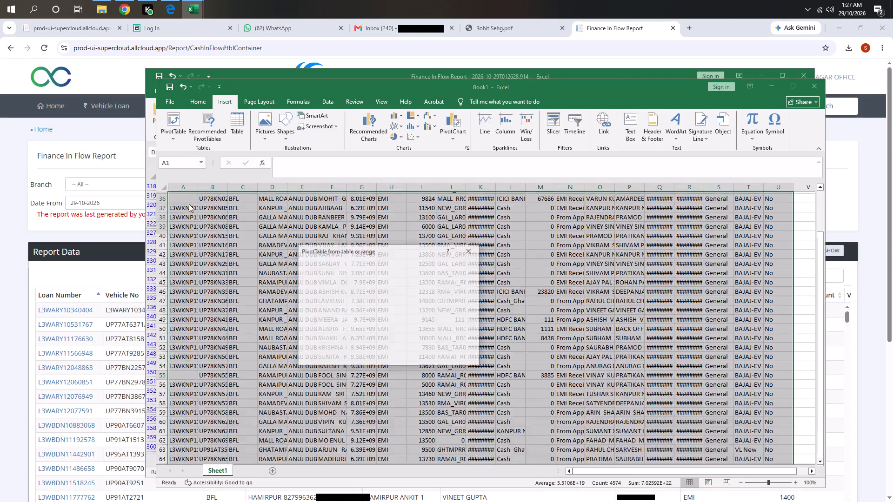
left_click_drag(702, 281, 695, 423)
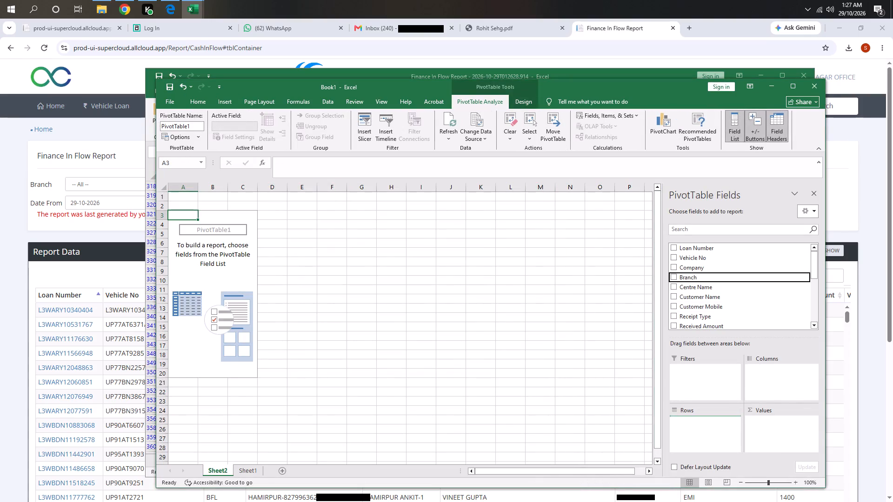
left_click_drag(695, 423, 695, 427)
left_click_drag(718, 324, 757, 420)
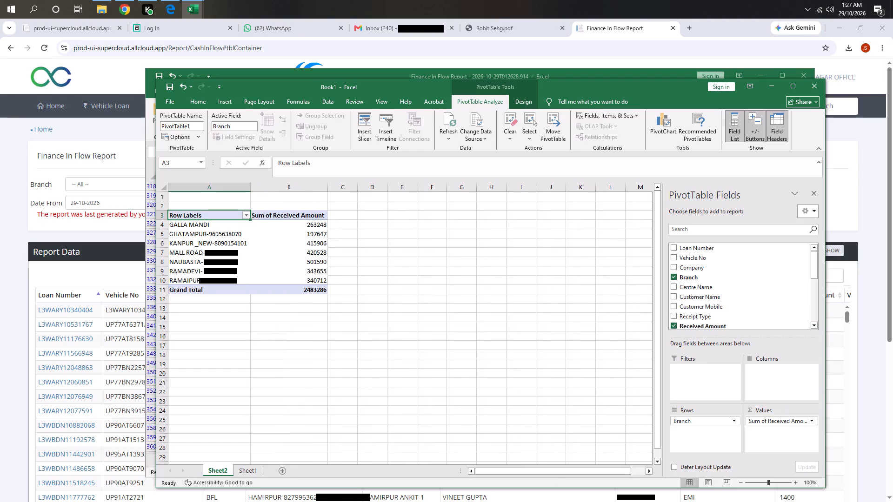
Add the Created By field to the PivotTable rows beneath Branch.
scroll(748, 317, "down", 4)
left_click_drag(720, 301, 707, 443)
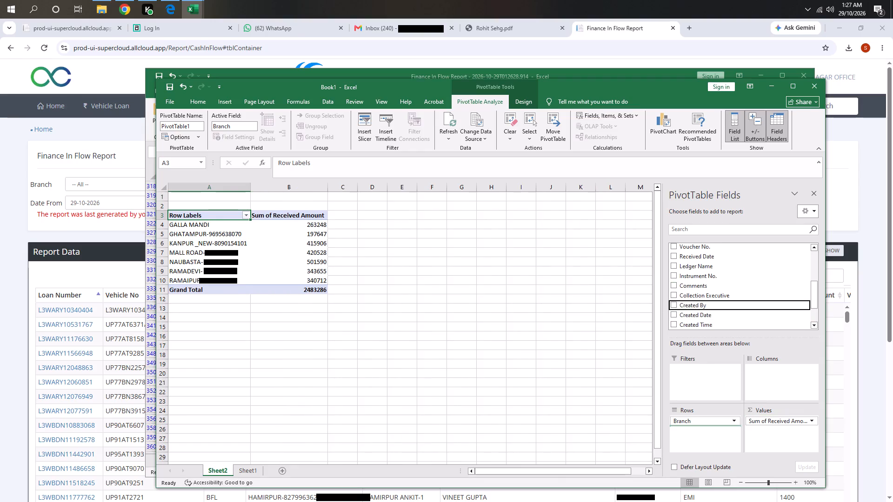
Replace Created By with the Collection Executive field in the PivotTable rows beneath Branch.
left_click_drag(707, 443, 707, 444)
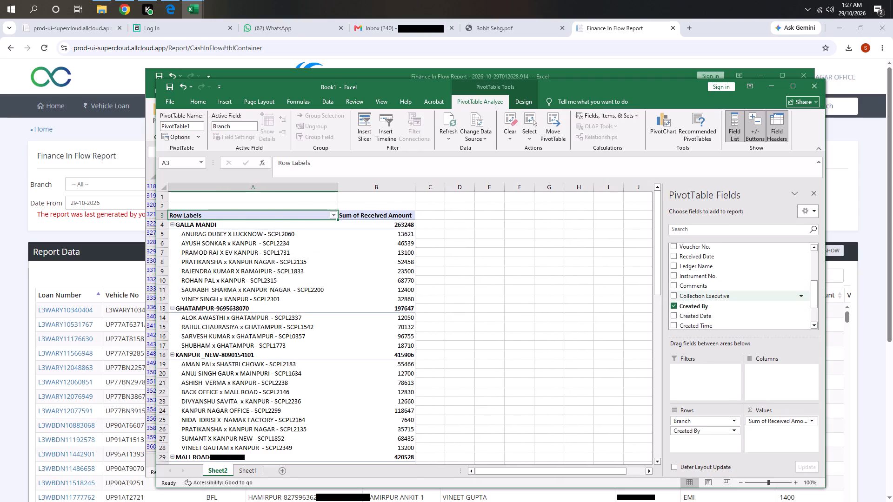
left_click_drag(709, 429, 732, 315)
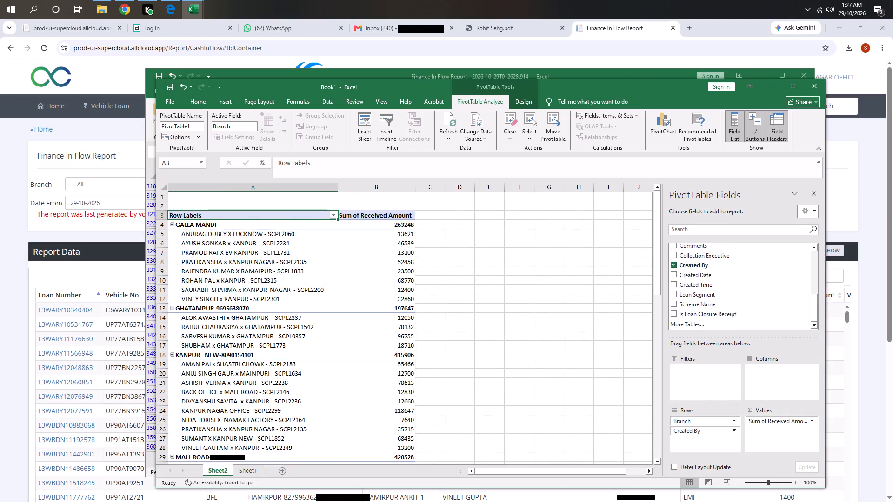
left_click_drag(732, 315, 732, 310)
left_click_drag(720, 256, 718, 444)
Add Loan Number to the PivotTable values as a count beside the sum of Received Amount.
scroll(720, 259, "up", 5)
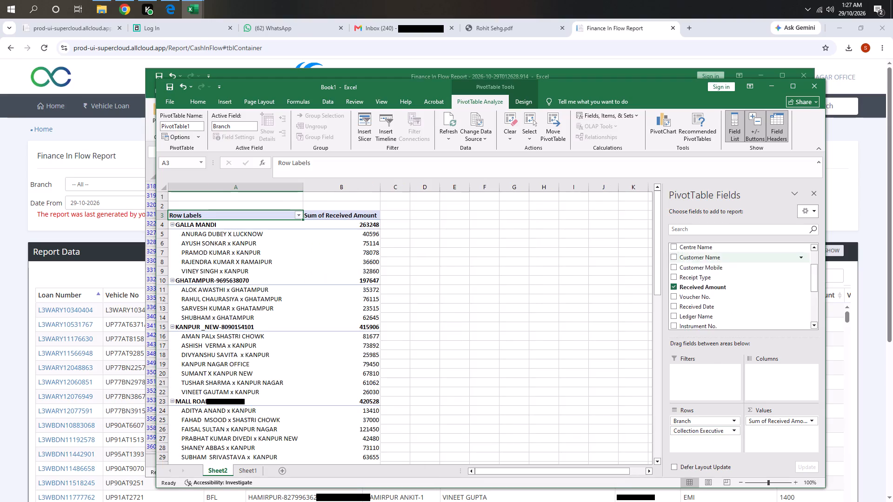
scroll(720, 262, "up", 3)
left_click_drag(719, 251, 781, 438)
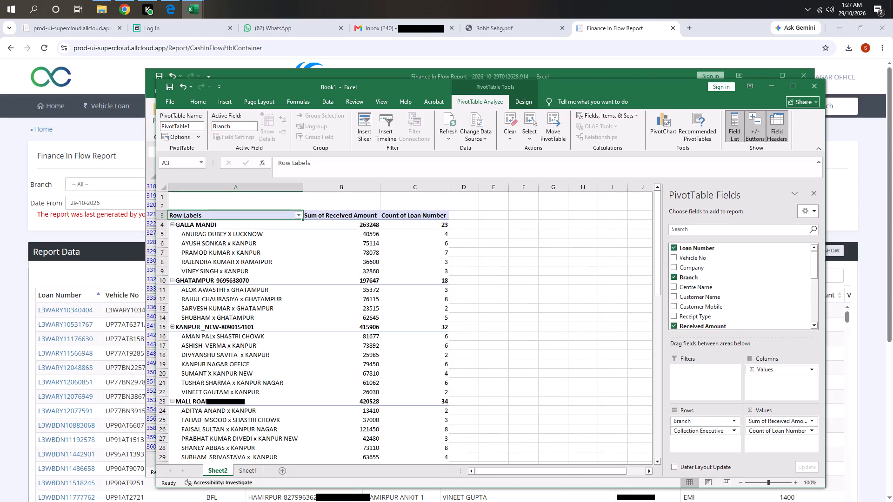
Centre-align the Sum of Received Amount and Count of Loan Number columns, B and C.
left_click(366, 186)
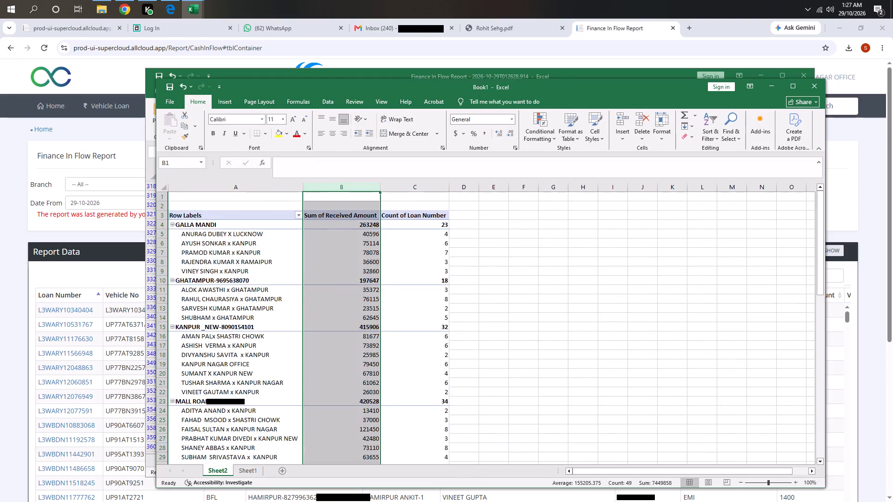
left_click(409, 189, "ctrl")
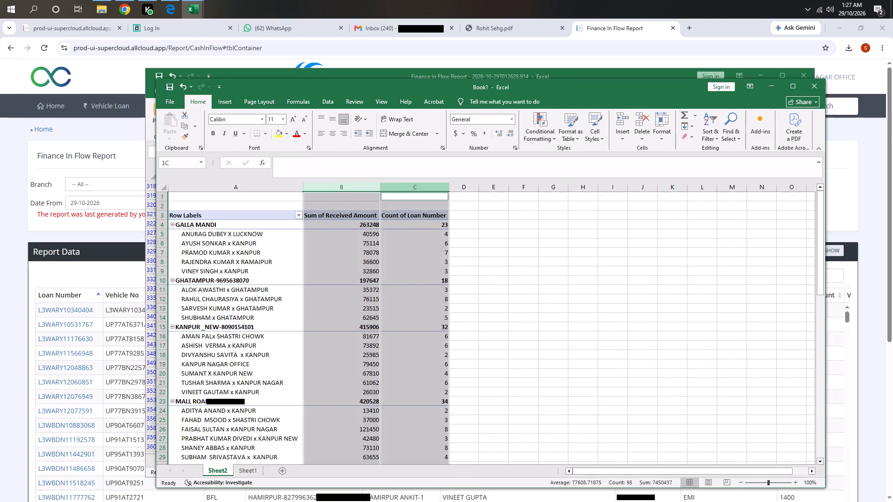
left_click(333, 135)
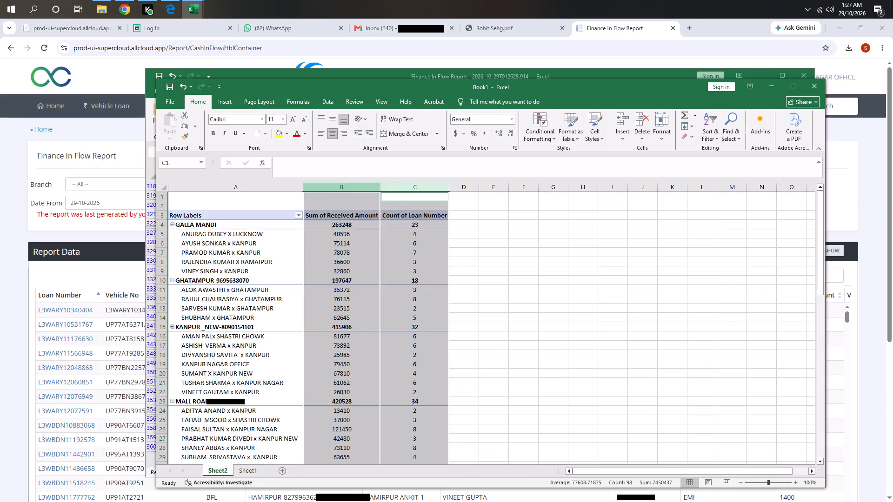
Apply all borders to every cell of the PivotTable and copy the table.
left_click(252, 218)
key("ctrl+a")
key("alt+h")
type("BA")
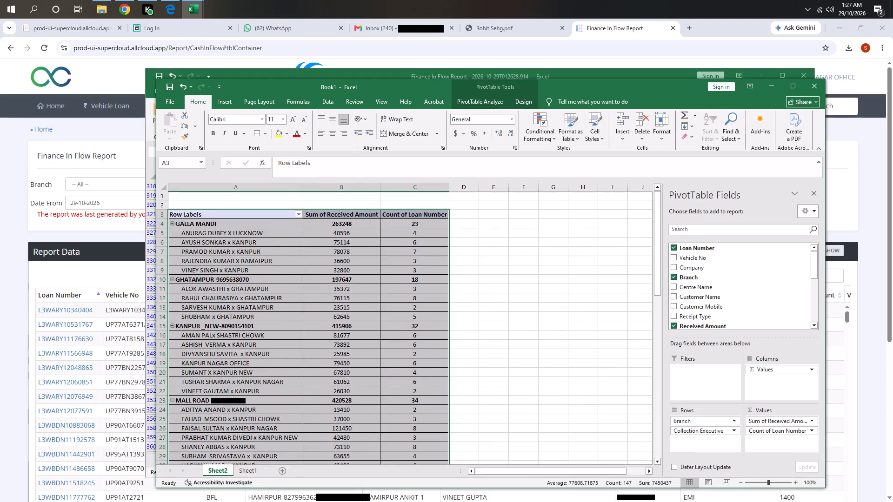
key("ctrl+c")
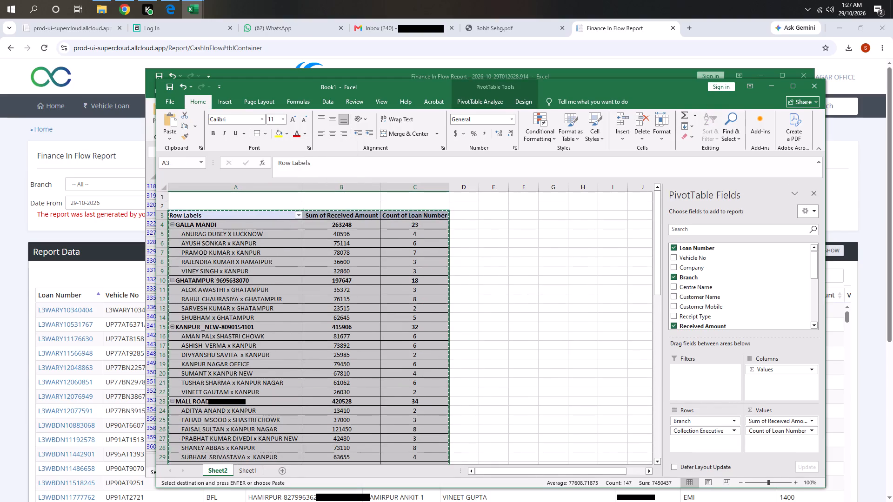
Fill the PivotTable header row, from Row Labels to Count of Loan Number, with yellow.
left_click_drag(186, 219, 413, 216)
left_click(275, 132)
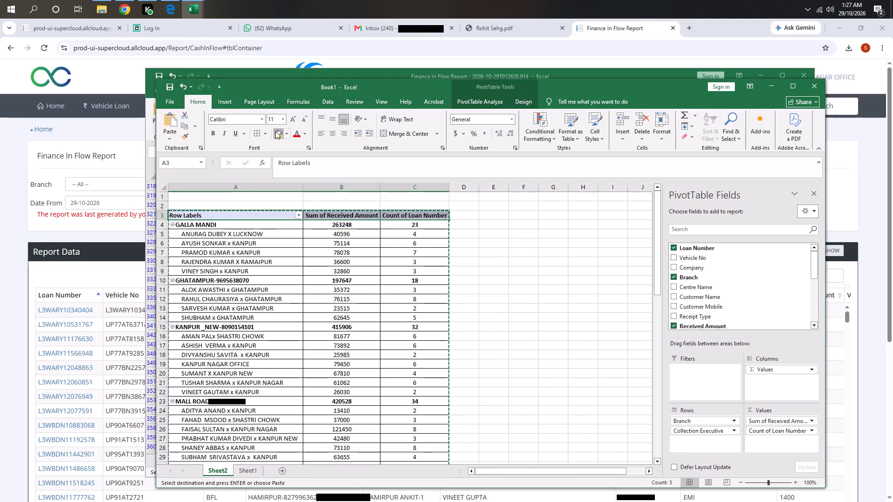
Fill all seven branch subtotal rows, from GALLA MANDI to RAMAIPUR, and the Grand Total row with orange.
left_click(175, 222)
left_click(181, 280, "ctrl")
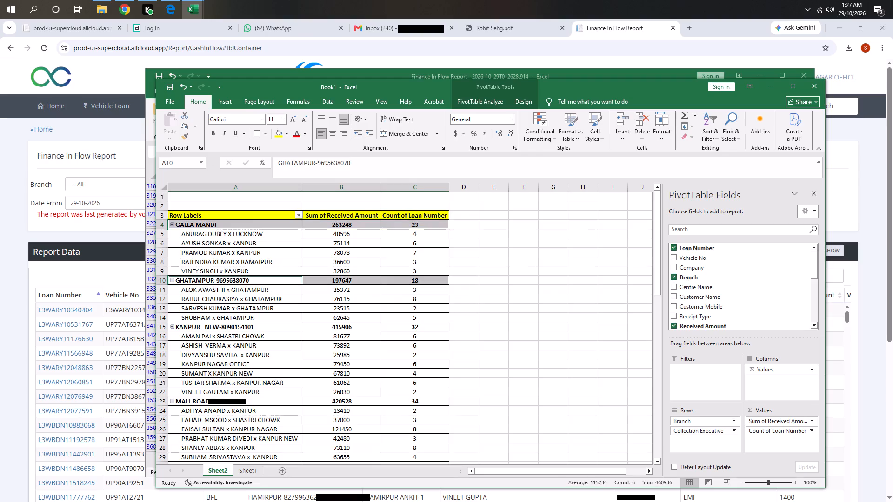
left_click(179, 327, "ctrl")
scroll(185, 311, "down", 2)
left_click(180, 344, "ctrl")
scroll(191, 308, "down", 4)
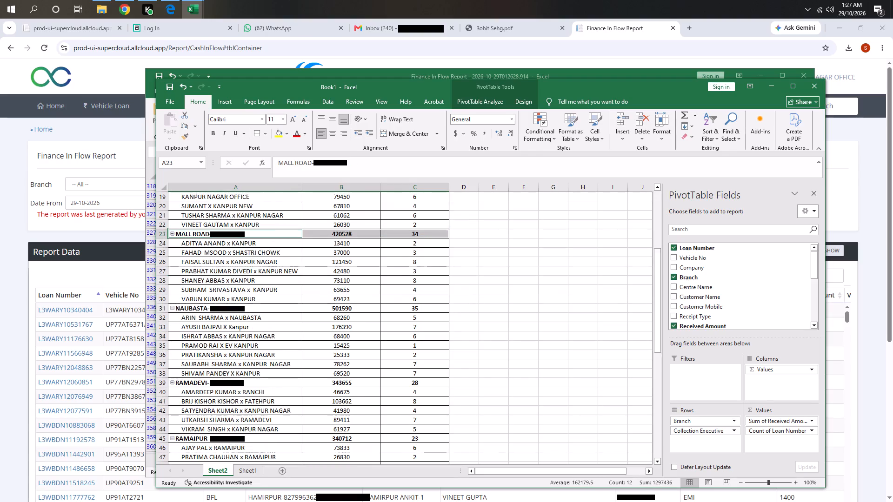
left_click(175, 307, "ctrl")
left_click(180, 383, "ctrl")
scroll(186, 321, "down", 4)
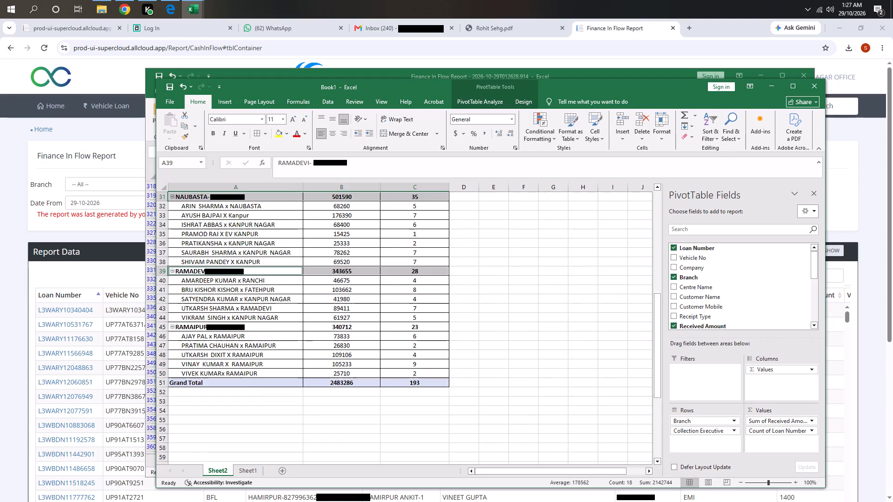
left_click(174, 325, "ctrl")
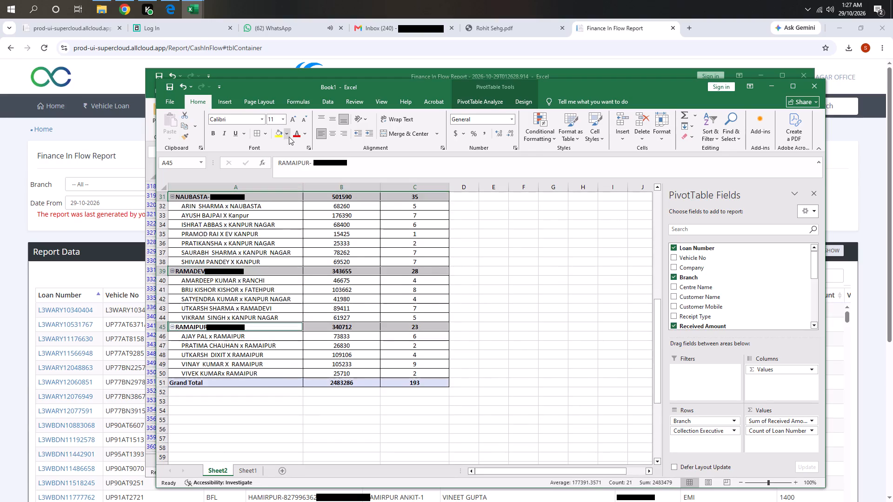
left_click(289, 134)
left_click(308, 268)
left_click(173, 386, "ctrl")
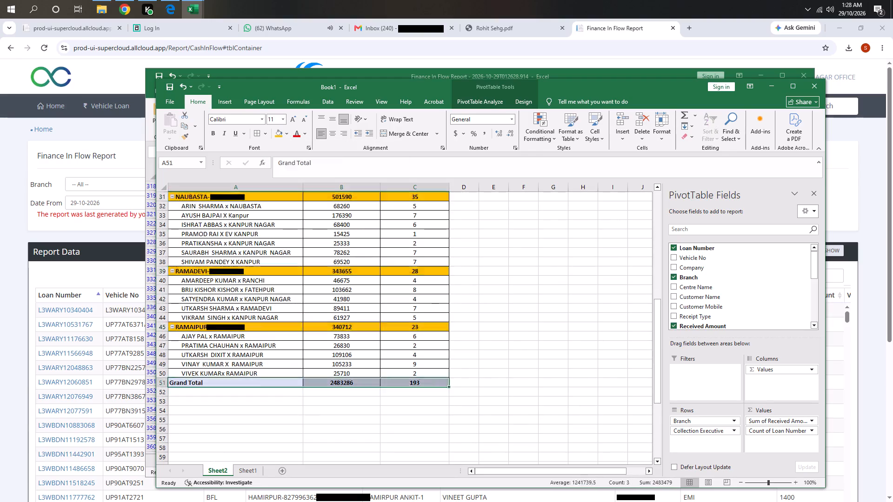
left_click(274, 137)
Copy the entire formatted PivotTable, from the header row through Grand Total, and switch to another open window.
scroll(266, 226, "up", 14)
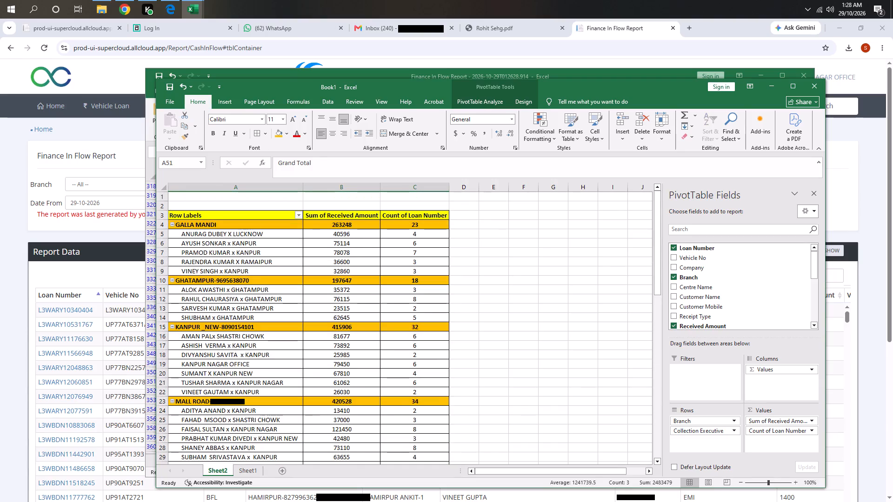
left_click(237, 214)
key("ctrl+a")
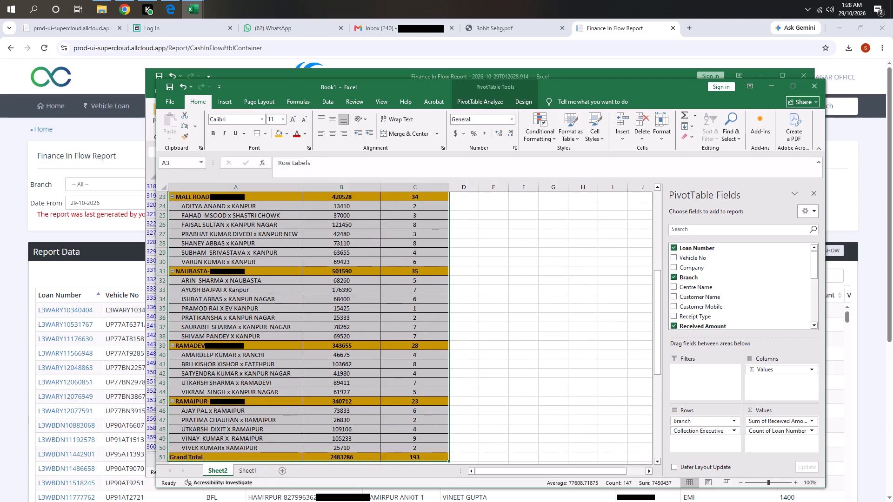
key("ctrl+c")
key("alt+Tab")
key("alt+Tab")
key("alt+Tab")
key("alt+Tab")
key("alt+Tab")
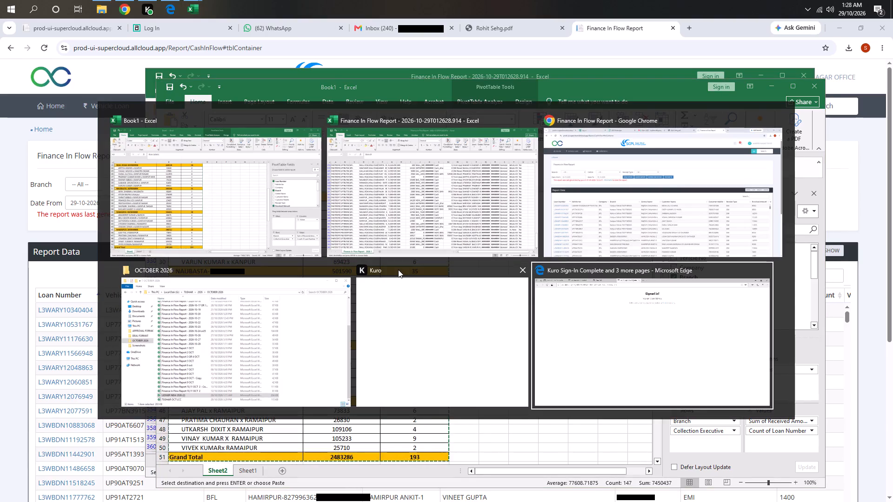
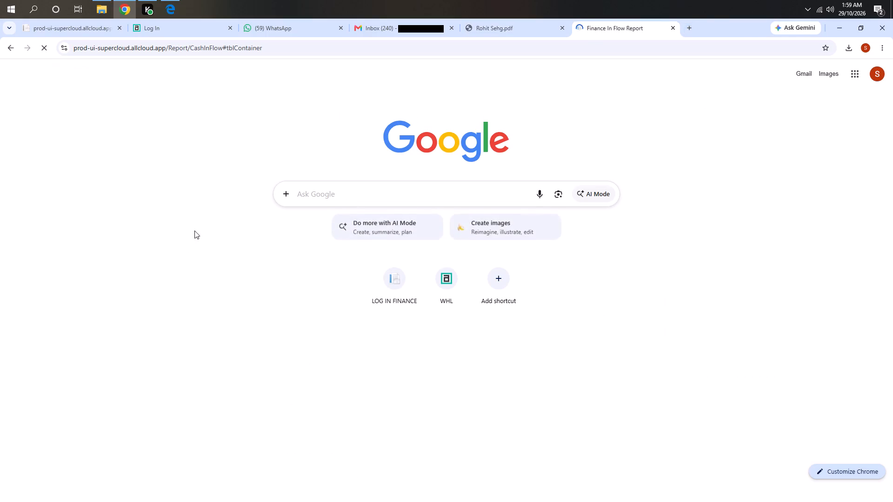
View the Finance In Flow Report filtered to the NAUBASTA branch.
left_click(110, 186)
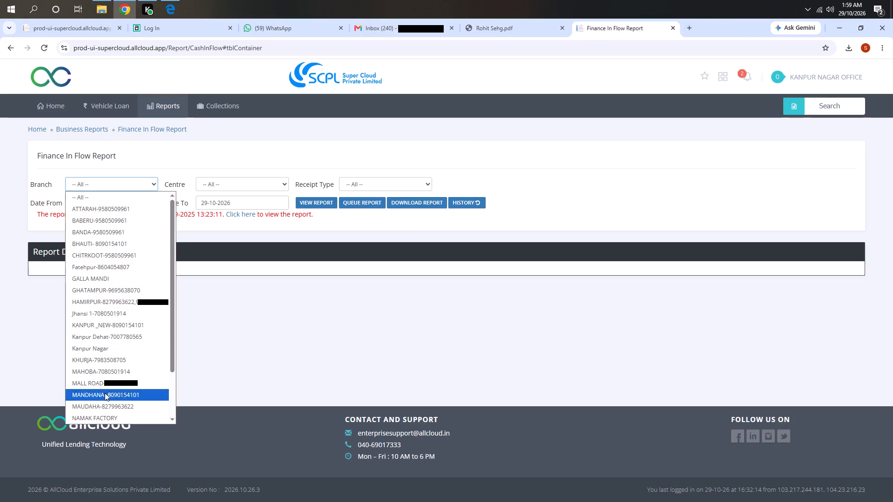
scroll(105, 394, "down", 1)
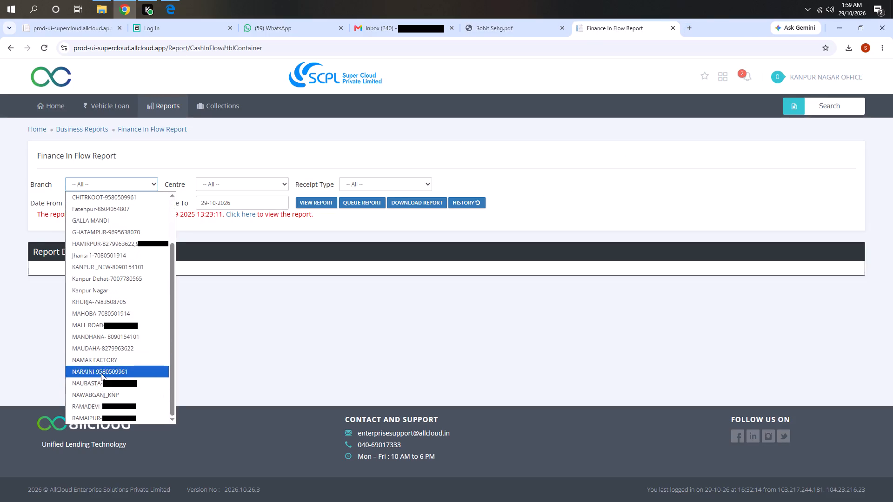
left_click(102, 385)
left_click(300, 204)
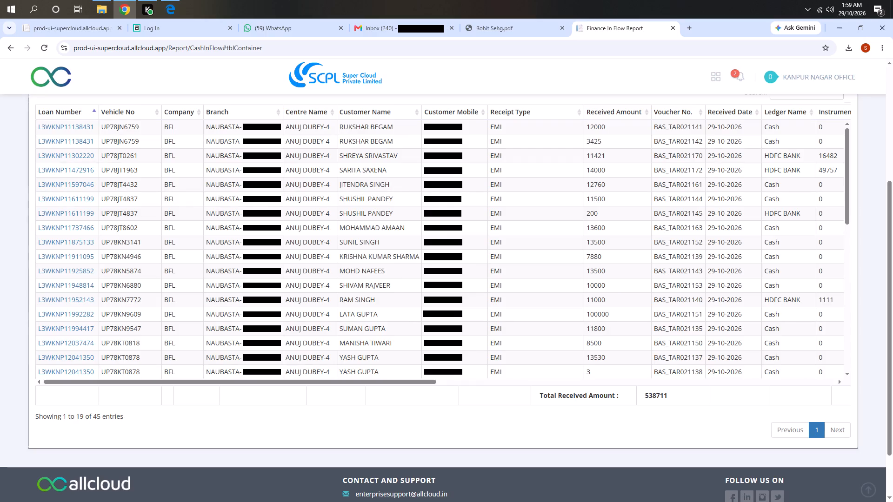
View the Finance In Flow Report for the KANPUR _NEW branch for 29-10-2026 and examine its receipt entries.
scroll(363, 334, "up", 4)
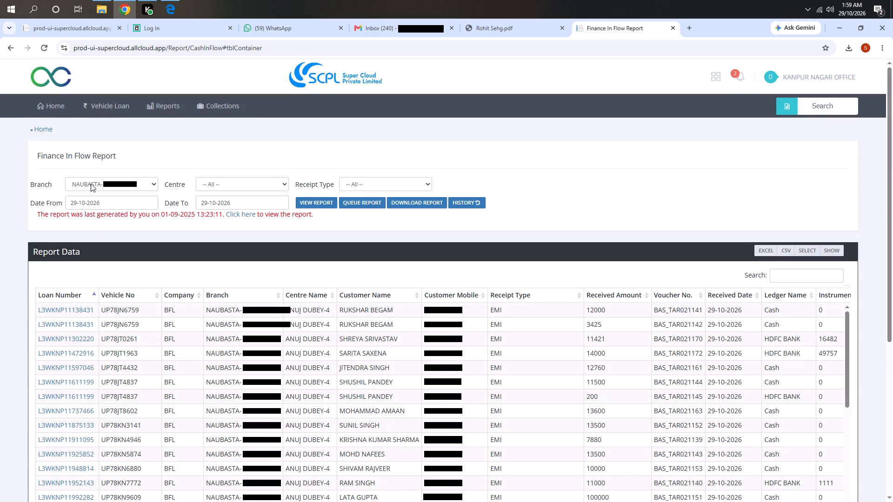
left_click(91, 182)
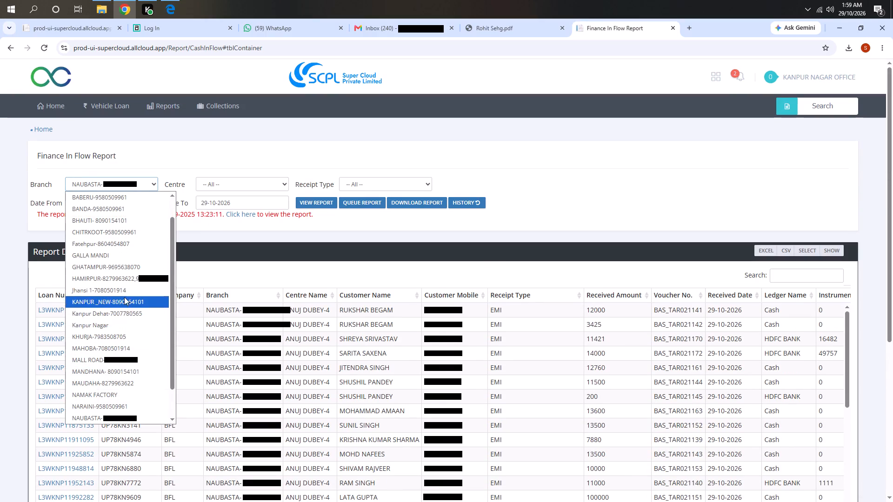
left_click(124, 297)
left_click(303, 205)
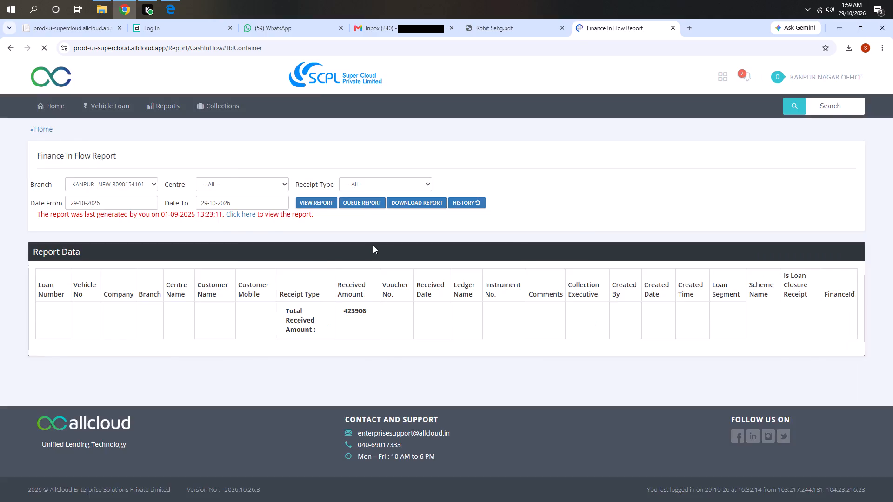
left_click_drag(400, 381, 404, 381)
left_click(409, 381)
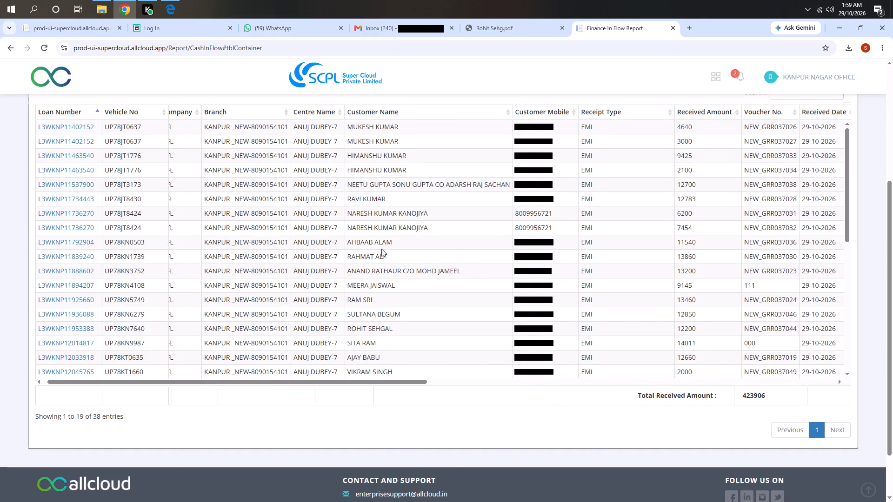
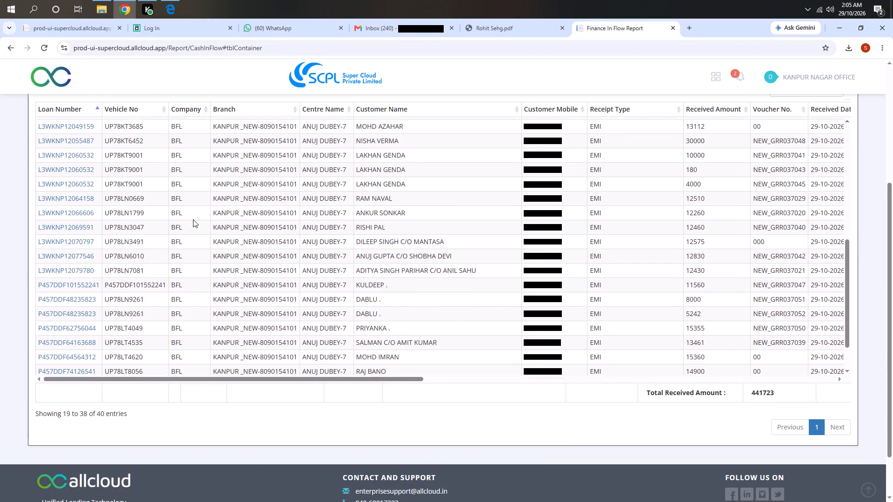
Review the first receipt entries in the KANPUR _NEW branch's Finance In Flow Report for 29-10-2026.
scroll(119, 246, "up", 8)
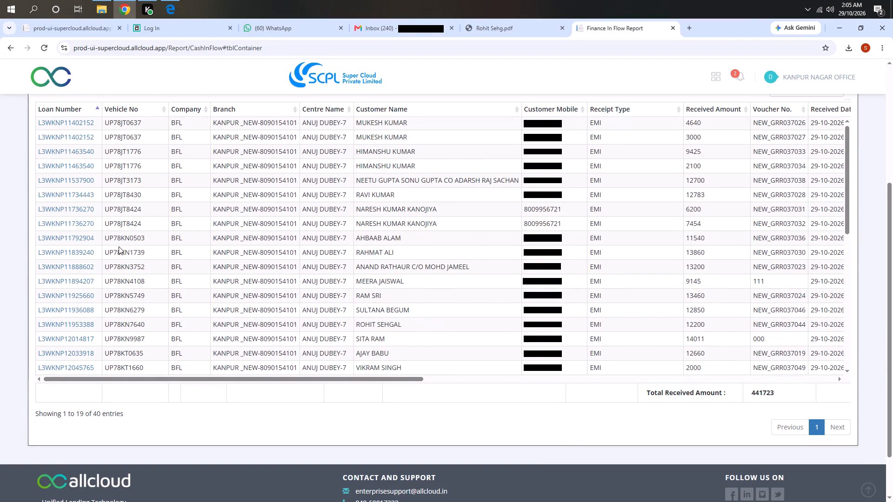
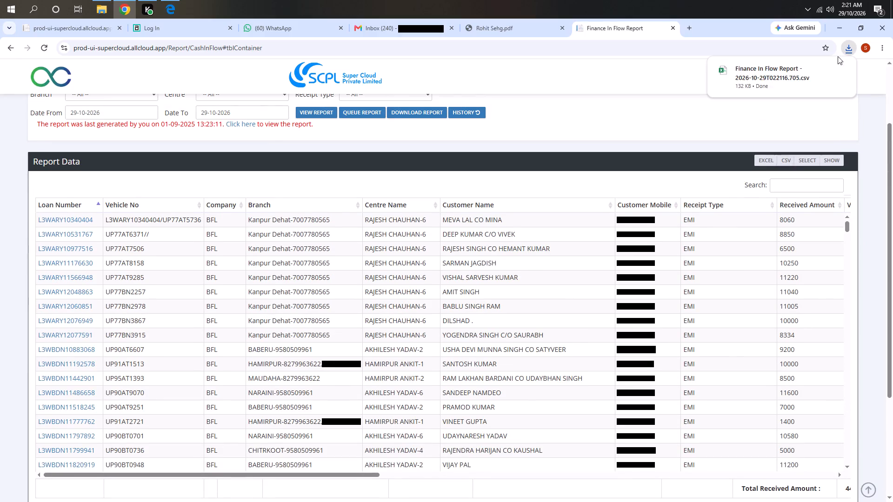
Open the downloaded Finance In Flow Report CSV and add filters to its header row.
double_click(762, 78)
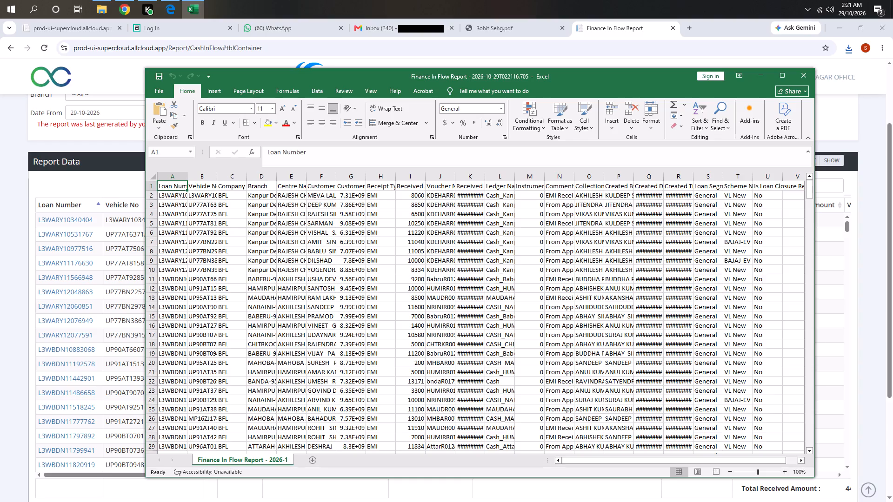
key("ctrl+shift+l")
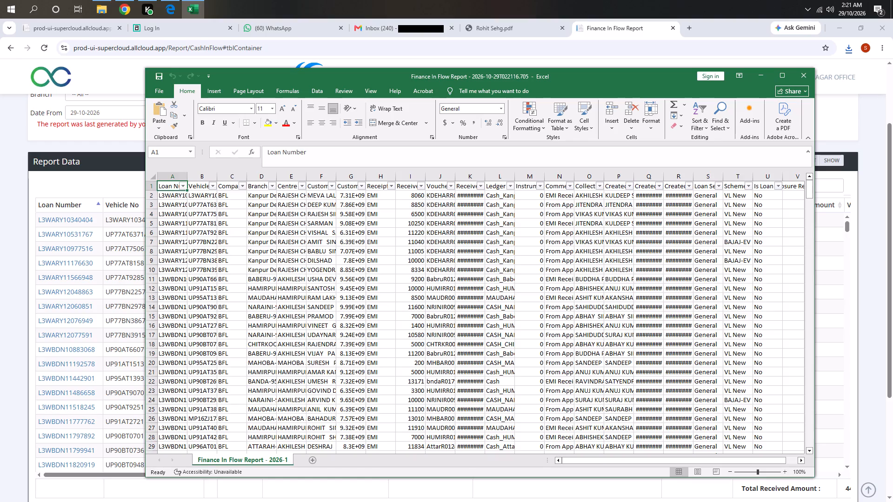
Open the Branch column's filter and deselect all branches.
key("Right")
key("Right")
key("Right")
key("alt+Down")
key("Down")
key("Down")
key("Down")
key("Down")
key("Down")
key("Down")
key("Down")
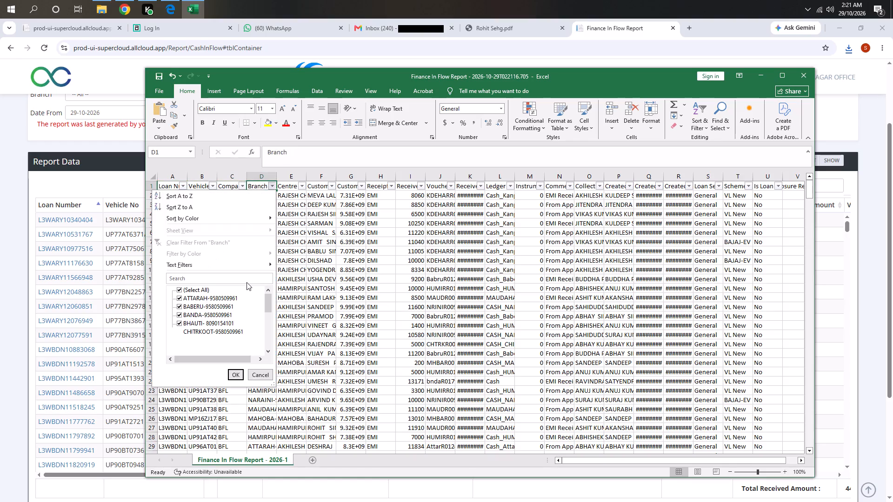
key("Down")
key("Down")
key("space")
Include the GALLA MANDI, GHATAMPUR and KANPUR _NEW branches in the Branch filter.
key("Down")
key("Down")
key("Down")
key("Down")
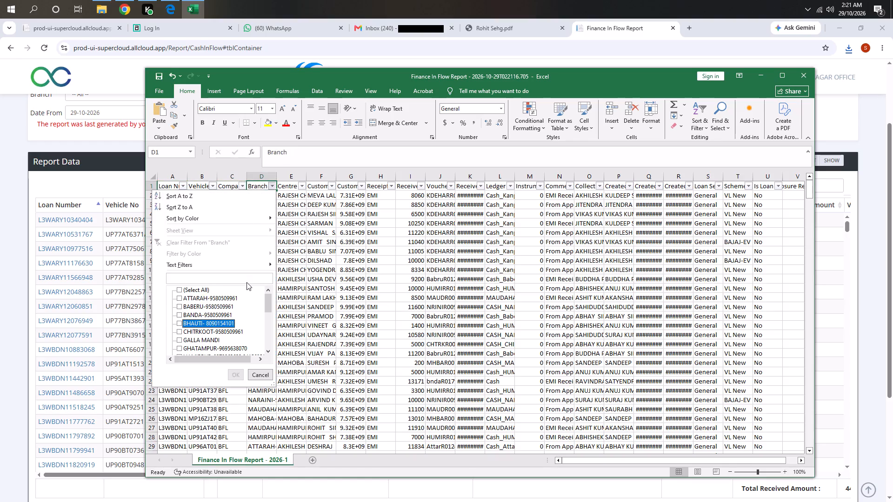
key("Down")
key("Down")
key("Up")
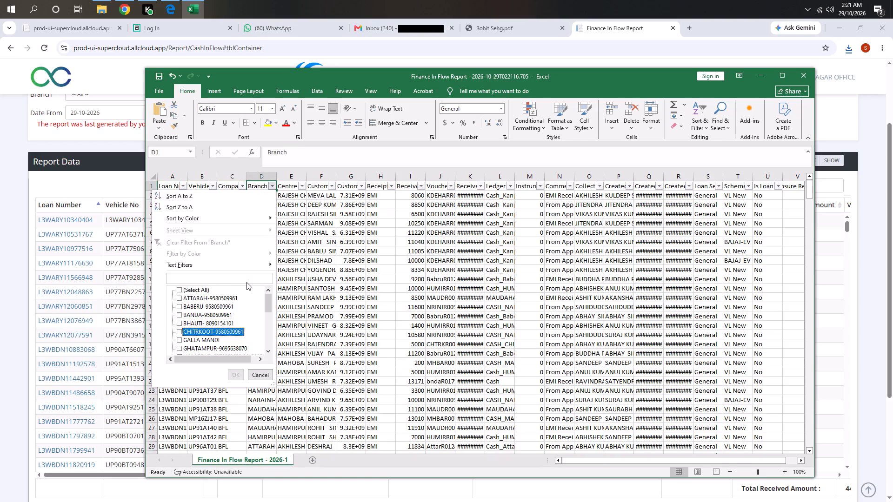
key("Down")
key("space")
key("Down")
key("space")
key("Down")
key("Down")
key("Down")
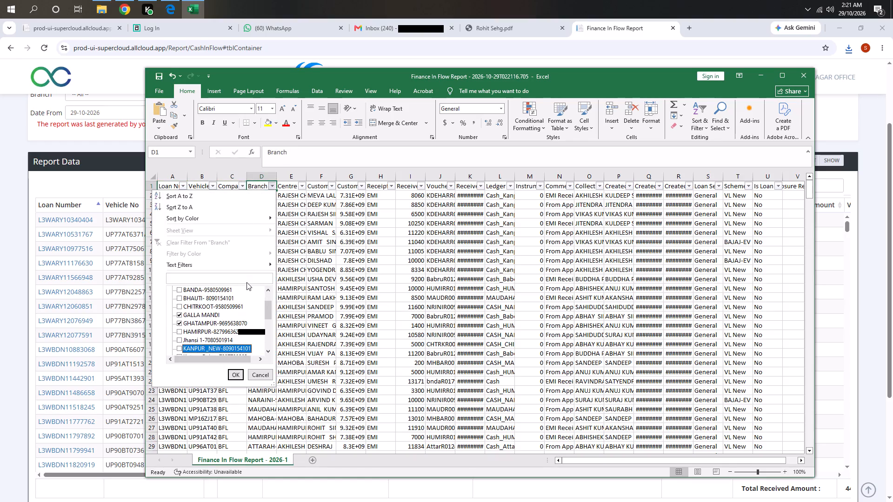
key("space")
Add the MALL ROAD, NAUBASTA, RAMADEVI and RAMAIPUR branches to the selection and apply the Branch filter.
key("Down")
key("Down")
key("Down")
key("Down")
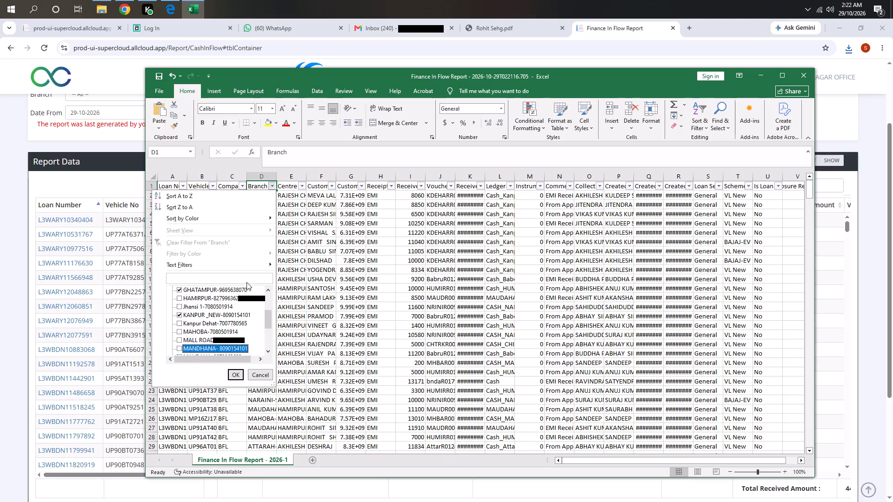
key("Up")
key("space")
key("Down")
key("Down")
key("Down")
key("Down")
key("Down")
key("Down")
key("Down")
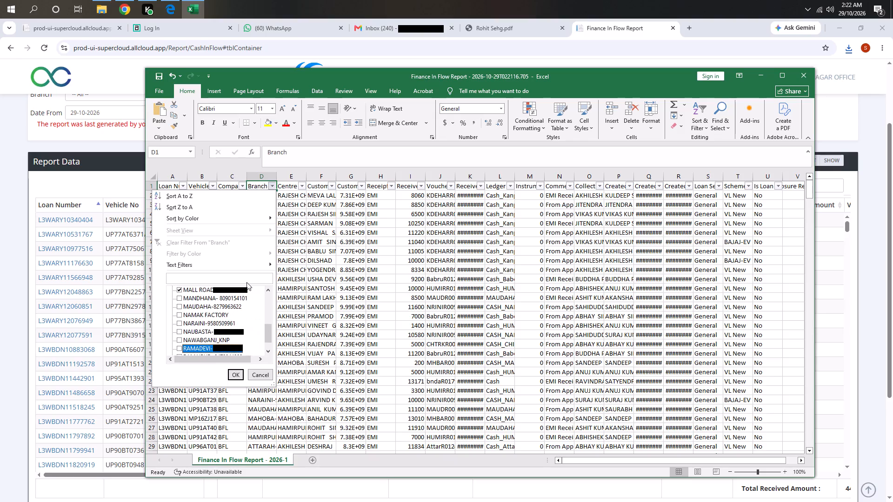
key("space")
key("Down")
key("Up")
key("Up")
key("space")
key("space")
key("Up")
key("space")
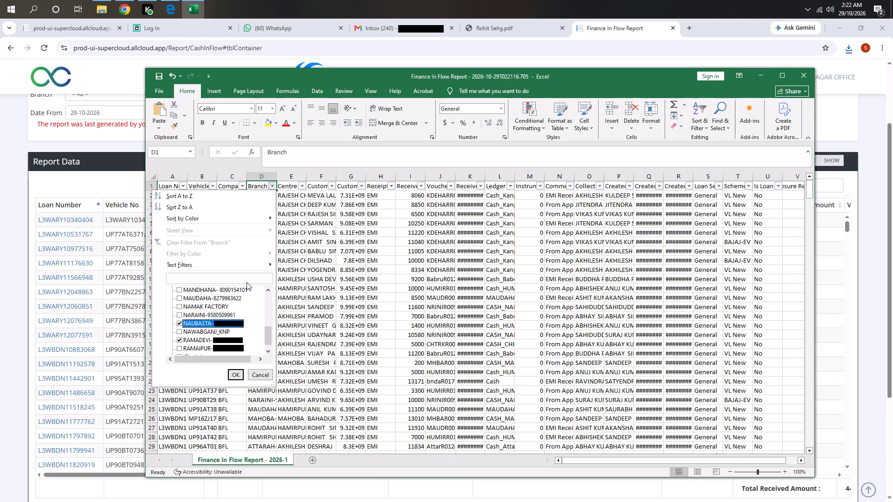
key("Down")
key("Down")
key("Down")
key("space")
key("Return")
Copy the filtered report rows, including the header row, into a new workbook.
key("Down")
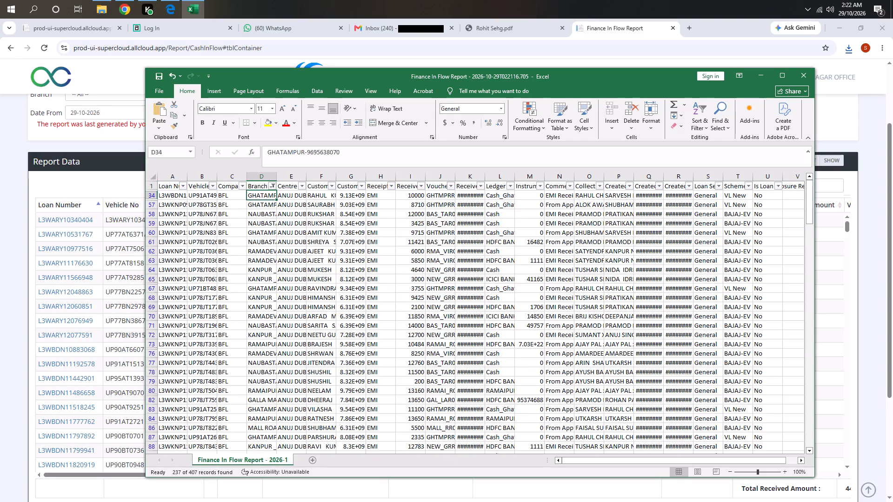
key("Up")
key("shift+space")
key("ctrl+shift+Down")
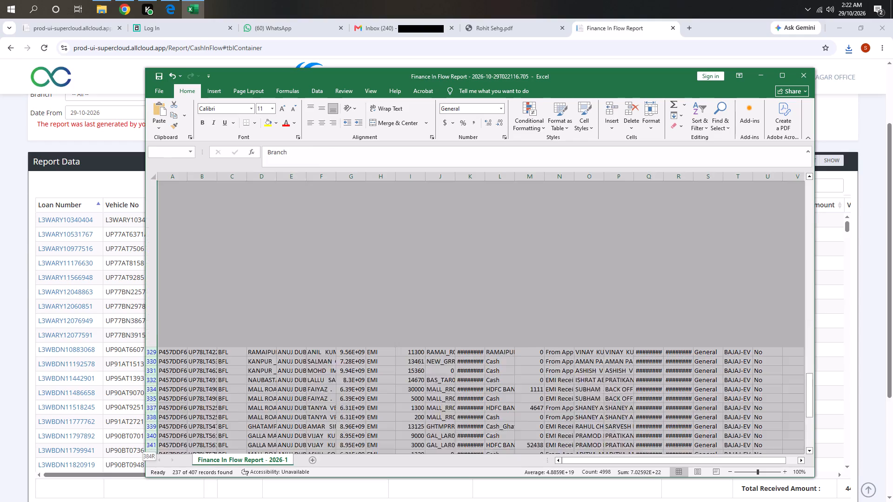
key("ctrl+c")
key("ctrl+n")
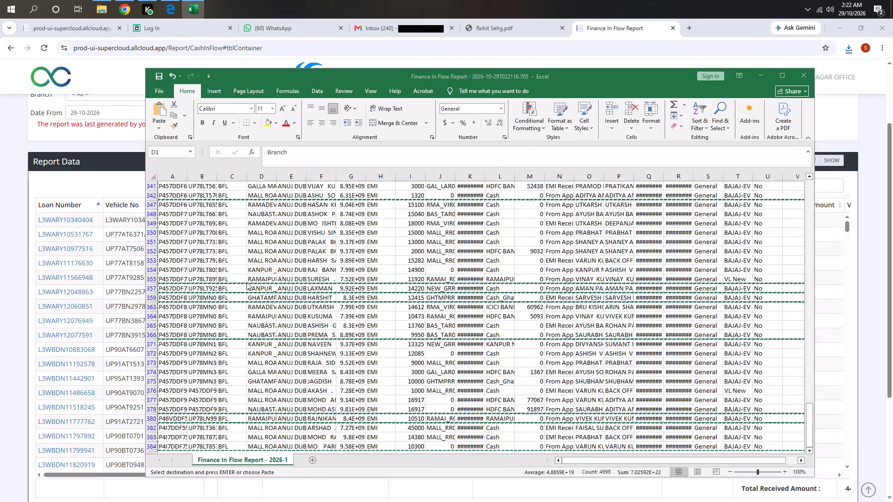
key("ctrl+v")
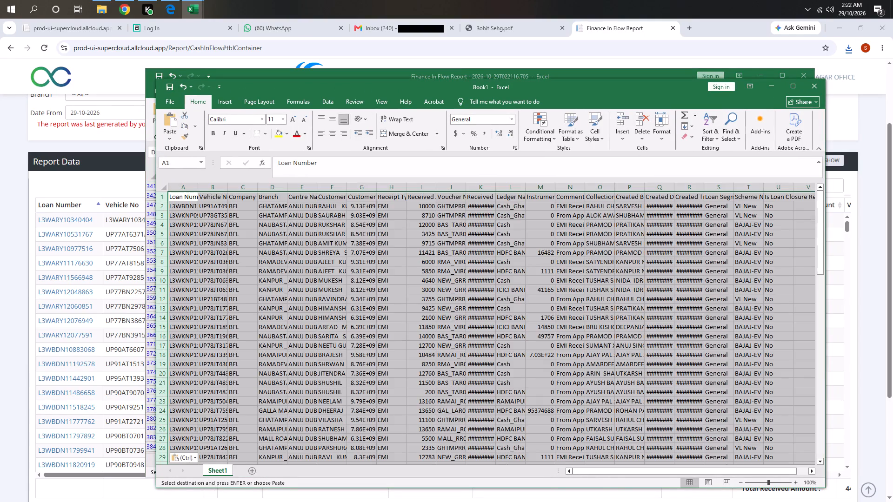
Highlight duplicate values in the Loan Number column with Light Red Fill with Dark Red Text.
left_click(192, 189)
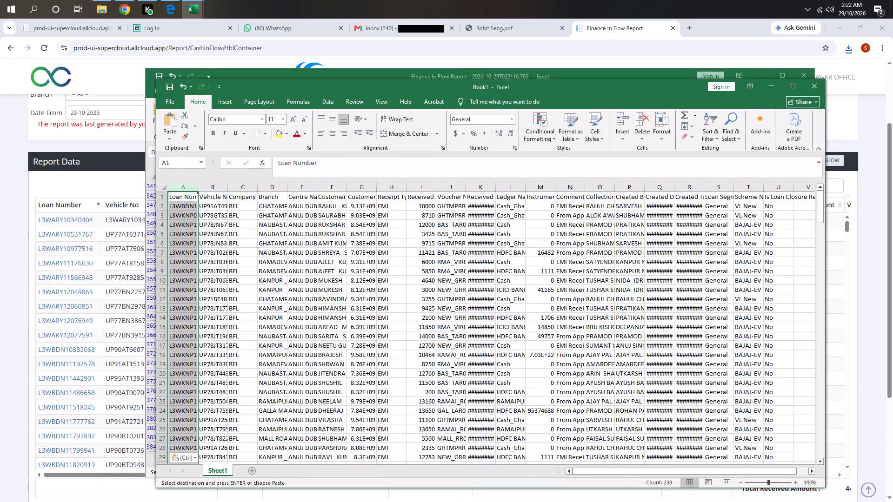
left_click(528, 130)
left_click(554, 149)
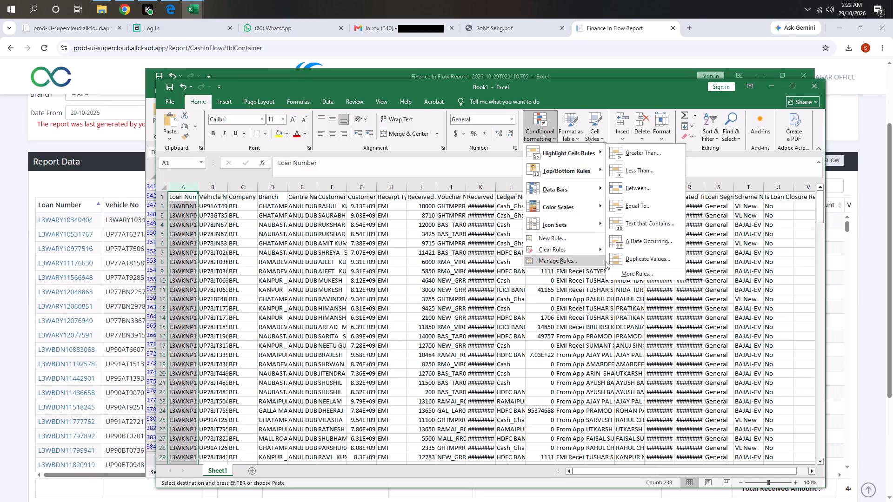
left_click(620, 264)
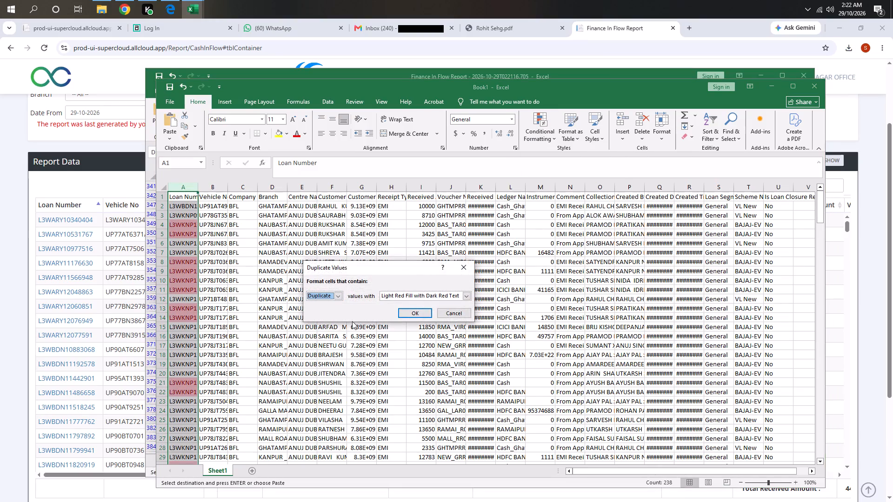
left_click(413, 310)
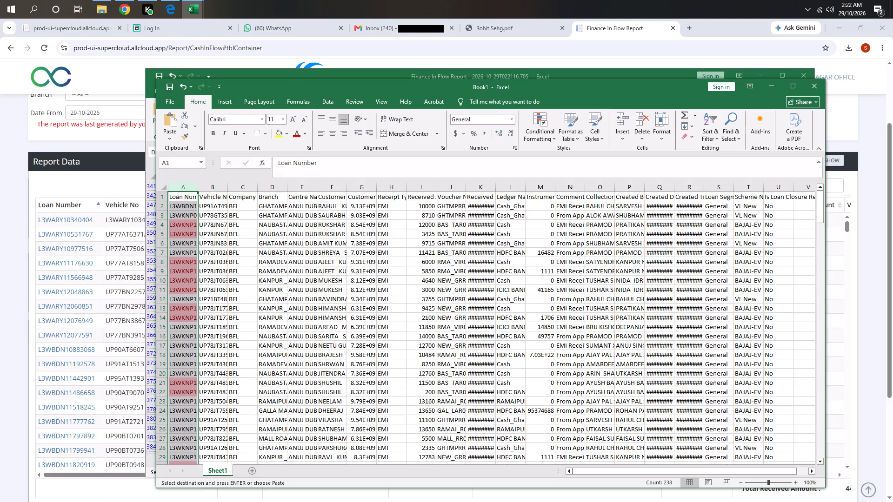
Clear the repeated loan numbers in rows 5, 9, 10, 14 and 22, keeping one entry per loan.
left_click(184, 231)
key("Delete")
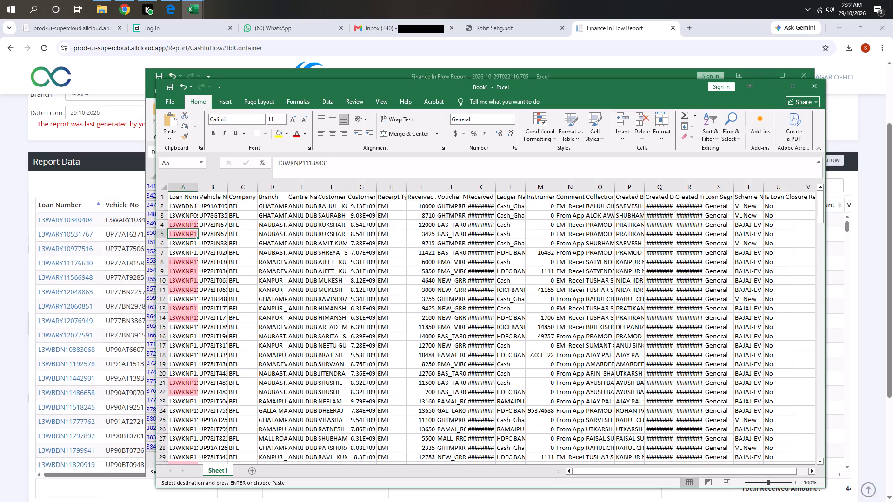
left_click(194, 274)
key("Delete")
left_click(189, 282)
key("Delete")
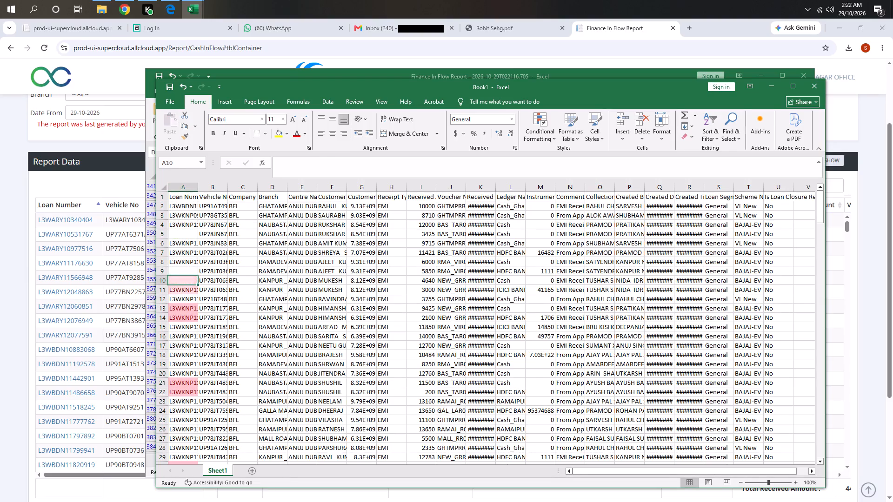
left_click(190, 316)
key("Delete")
scroll(194, 279, "down", 3)
left_click(185, 306)
key("Delete")
Clear the repeated loan numbers in rows 30, 35, 39 and 59 of the Loan Number column.
left_click(182, 382)
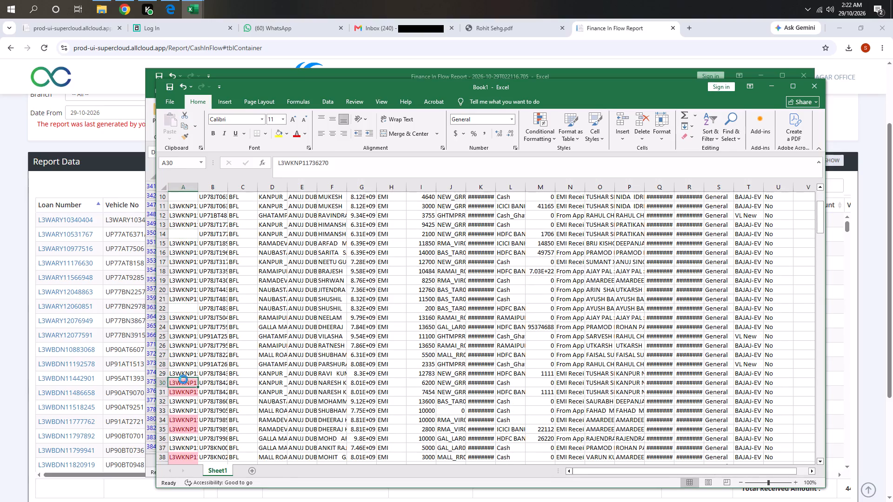
key("Delete")
scroll(197, 329, "down", 5)
left_click(193, 289)
key("Delete")
left_click(182, 326)
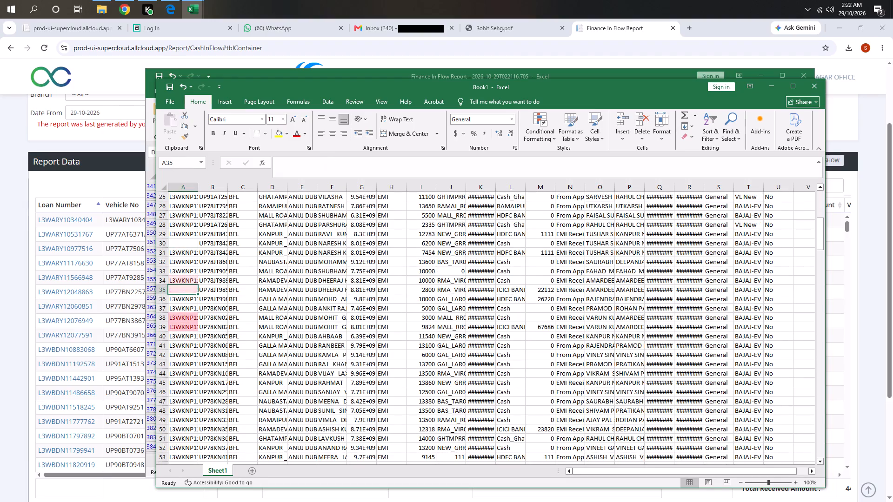
key("Delete")
scroll(198, 281, "down", 6)
left_click(188, 349)
key("Delete")
Clear the repeated loan numbers in rows 95, 99 and 100 of the Loan Number column.
scroll(205, 287, "down", 8)
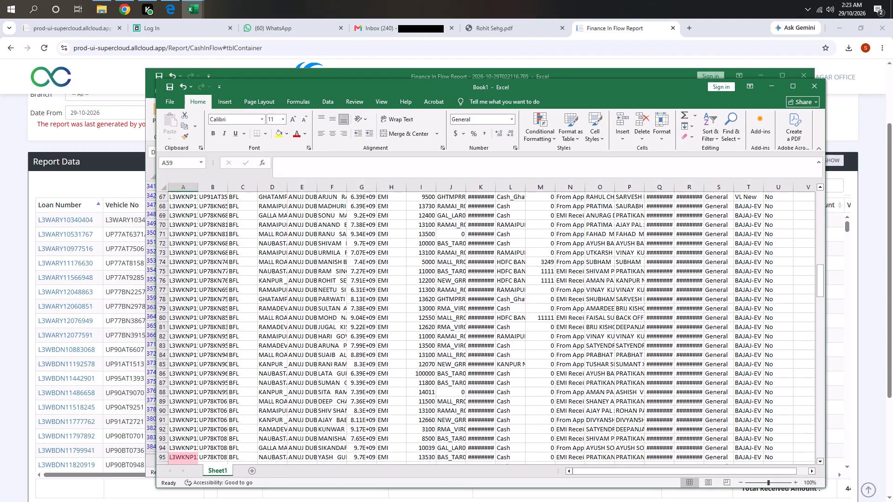
scroll(188, 328, "down", 7)
left_click(189, 265)
key("Delete")
left_click(188, 305)
key("Delete")
left_click(190, 296)
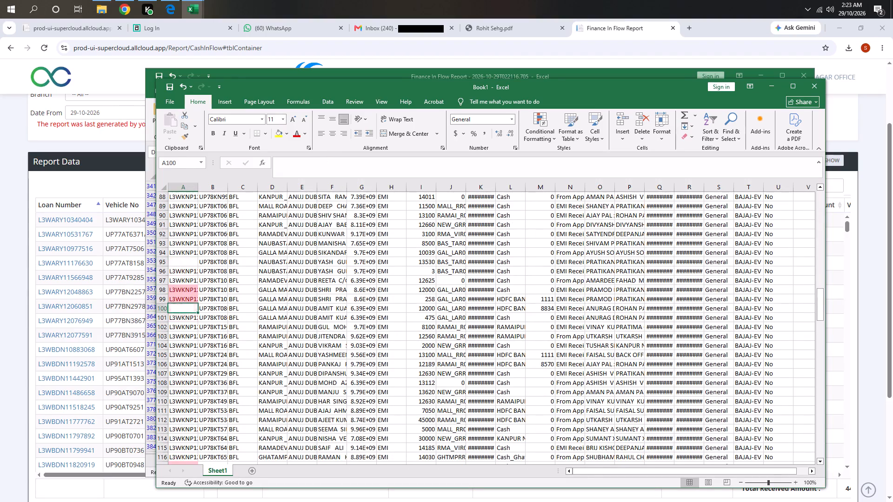
key("Delete")
Clear the repeated loan numbers in rows 118 to 141, leaving one entry for each highlighted loan.
scroll(203, 288, "down", 7)
left_click(192, 249)
key("Delete")
left_click(191, 265)
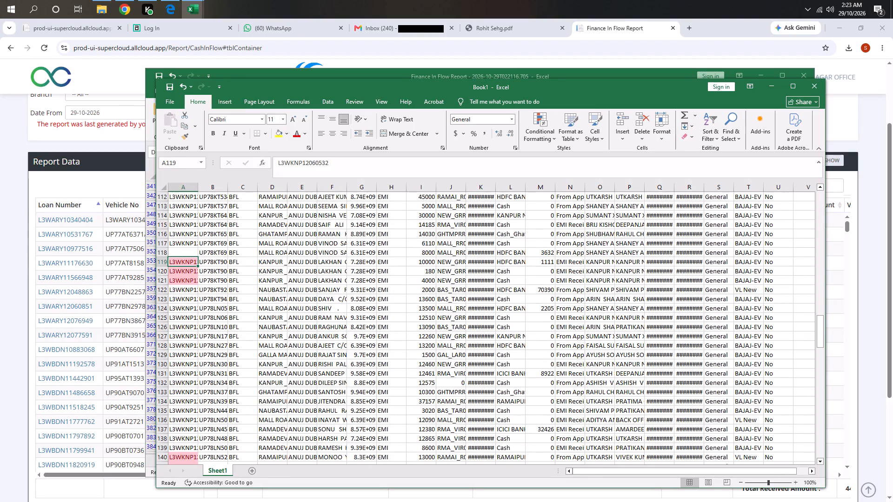
key("Delete")
left_click(189, 275)
key("Delete")
scroll(194, 257, "down", 5)
left_click(185, 324)
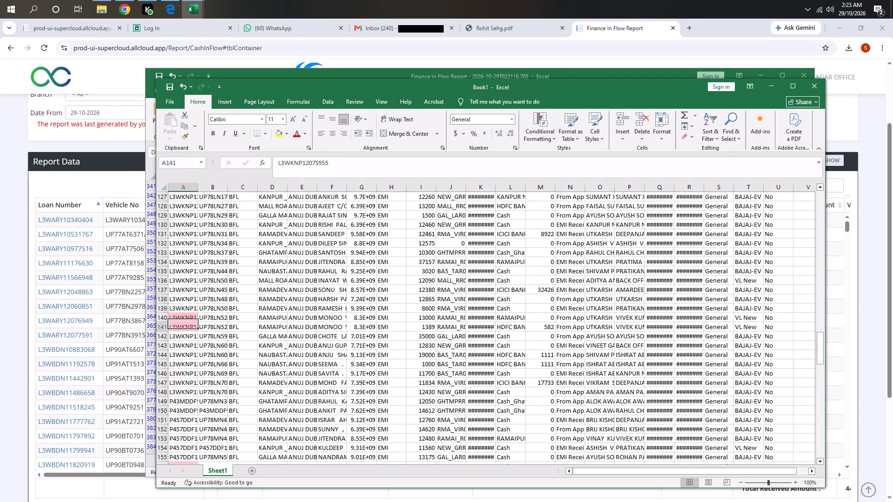
key("Delete")
Clear one loan number of the highlighted pair in rows 156–157 and the repeats in rows 179, 182 and 189.
scroll(204, 287, "down", 9)
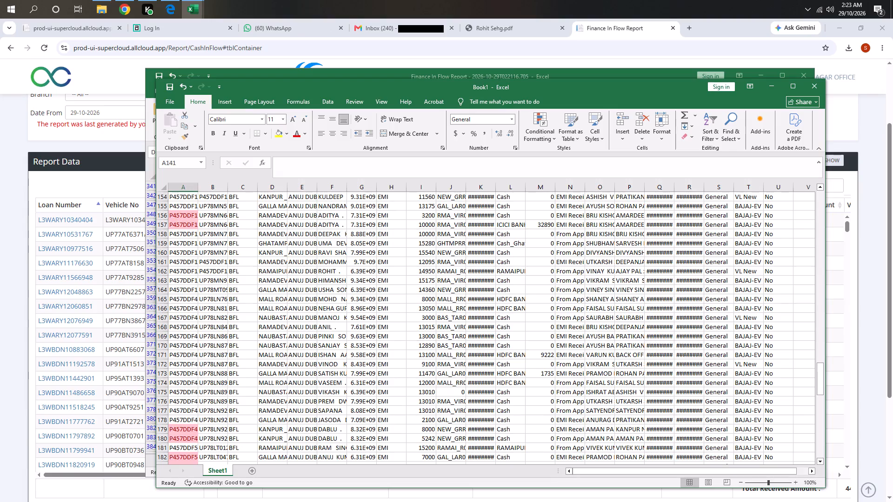
scroll(177, 256, "up", 9)
scroll(177, 256, "down", 1)
scroll(177, 256, "up", 2)
scroll(177, 256, "down", 9)
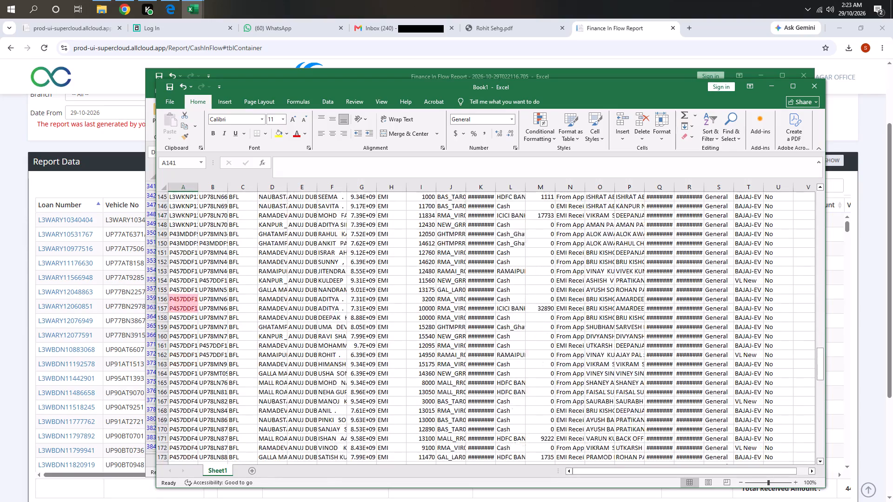
left_click(182, 255)
key("Delete")
scroll(179, 310, "down", 8)
left_click(180, 237)
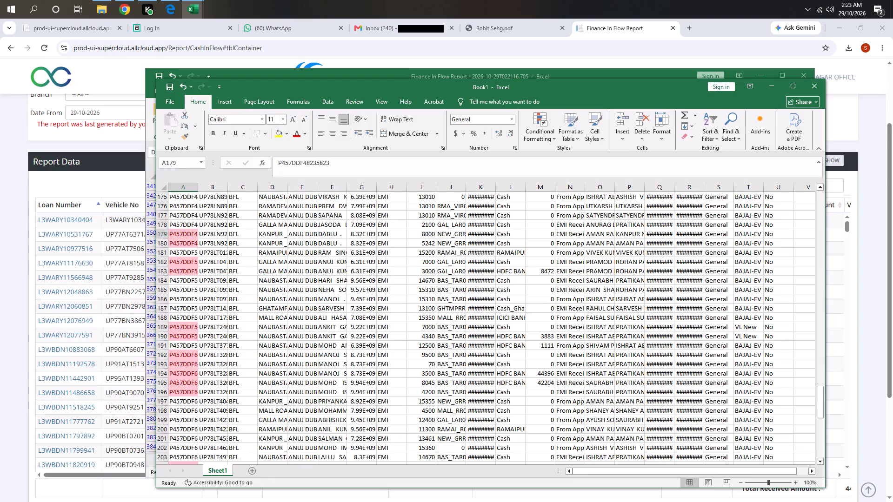
key("Delete")
left_click(181, 265)
key("Delete")
left_click(179, 330)
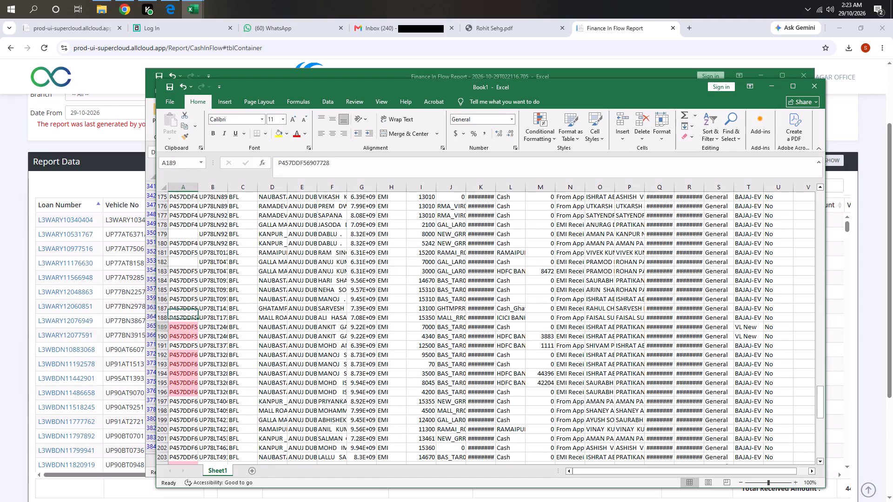
key("Delete")
Clear the repeated loan numbers in rows 192, 194, 195 and 204 of the Loan Number column.
scroll(191, 286, "down", 4)
left_click(176, 243)
key("Delete")
left_click(187, 272)
key("Delete")
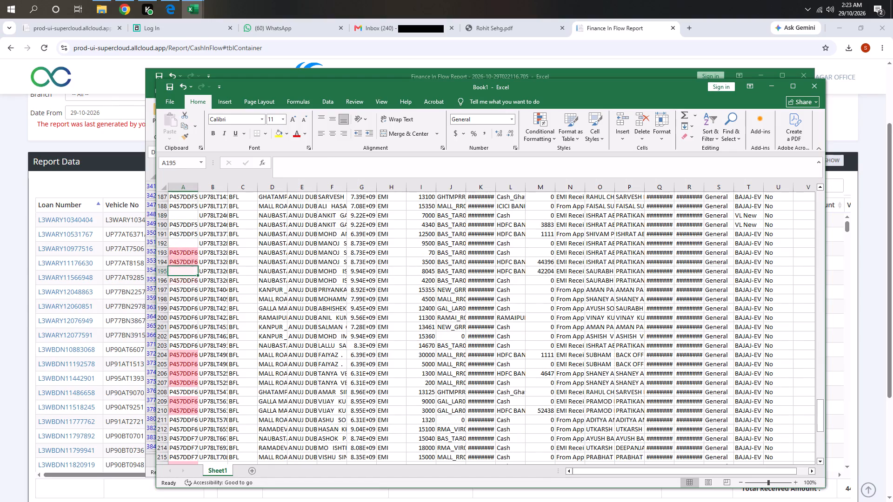
left_click(189, 259)
key("Delete")
scroll(191, 258, "down", 4)
left_click(186, 244)
key("Delete")
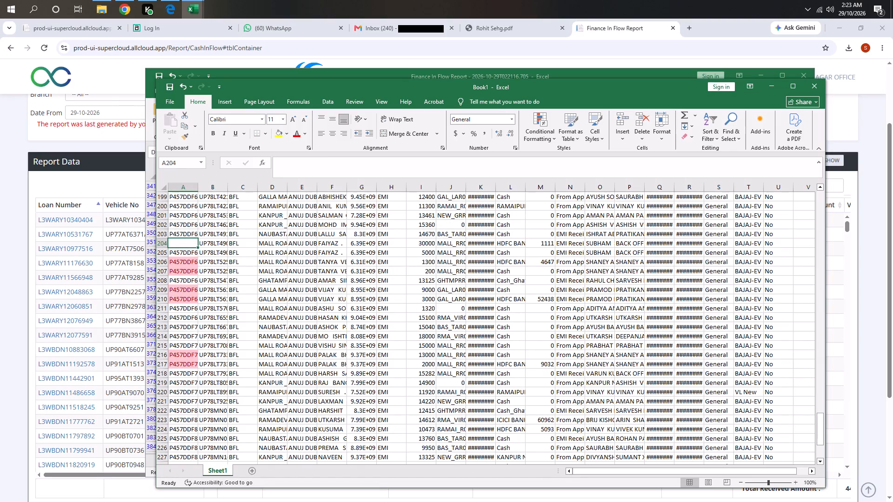
Clear one loan number from each remaining highlighted pair in rows 206–207, 209–210 and 216–217.
left_click(185, 269)
key("Delete")
left_click(187, 294)
key("Delete")
scroll(181, 278, "down", 3)
left_click(185, 278)
key("Delete")
scroll(184, 270, "down", 8)
scroll(183, 273, "up", 7)
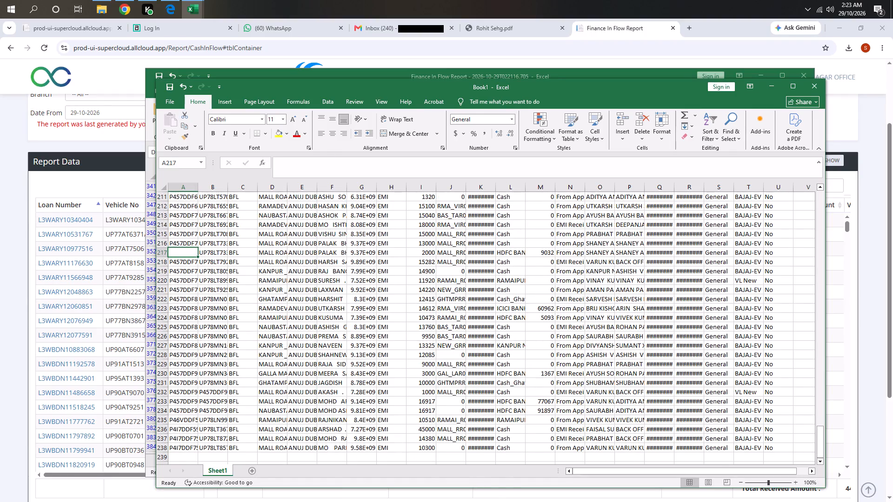
Insert a PivotTable on a new worksheet from all of the pasted report data.
key("ctrl+a")
type("NV")
key("Return")
key("Return")
key("Return")
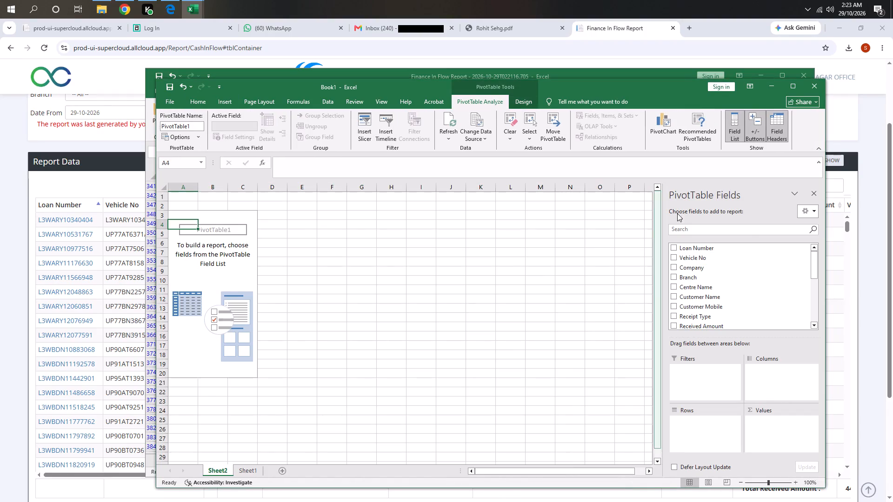
Lay out the PivotTable with Branch and Collection Executive as rows, and Sum of Received Amount and Count of Loan Number as values.
left_click_drag(703, 278, 701, 442)
left_click_drag(708, 327, 738, 418)
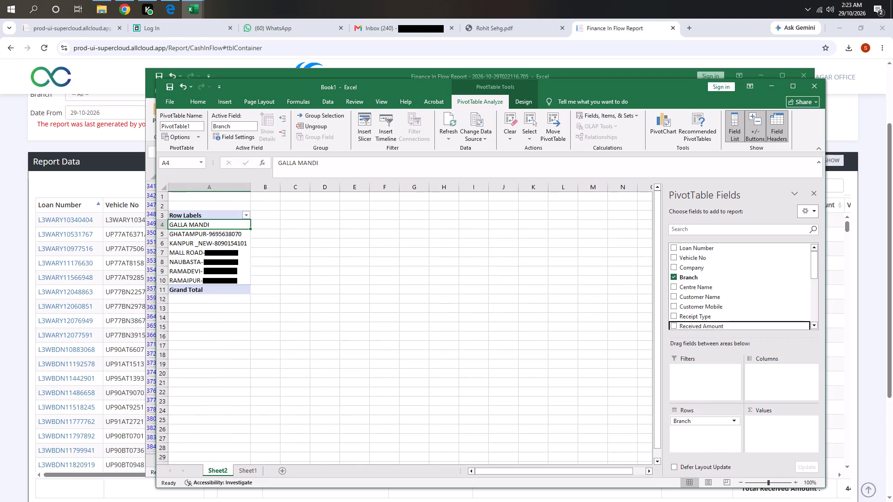
left_click_drag(738, 418, 771, 432)
scroll(738, 301, "down", 4)
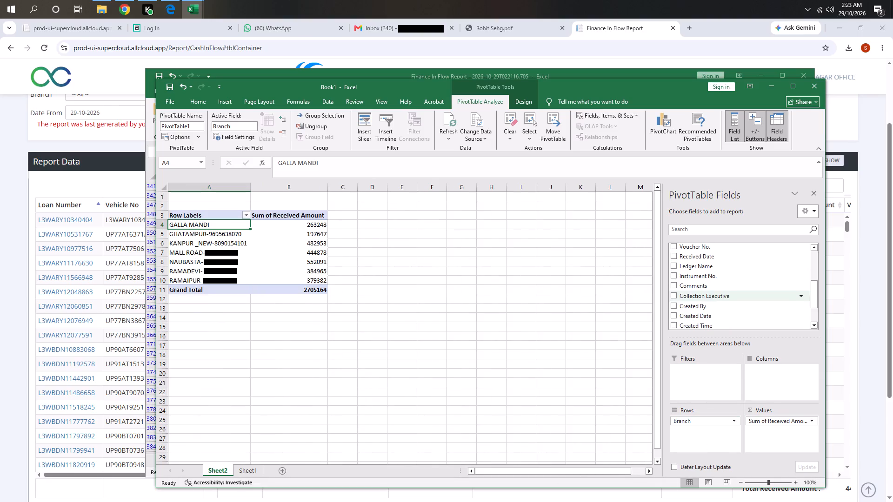
left_click_drag(718, 297, 719, 444)
scroll(715, 288, "up", 8)
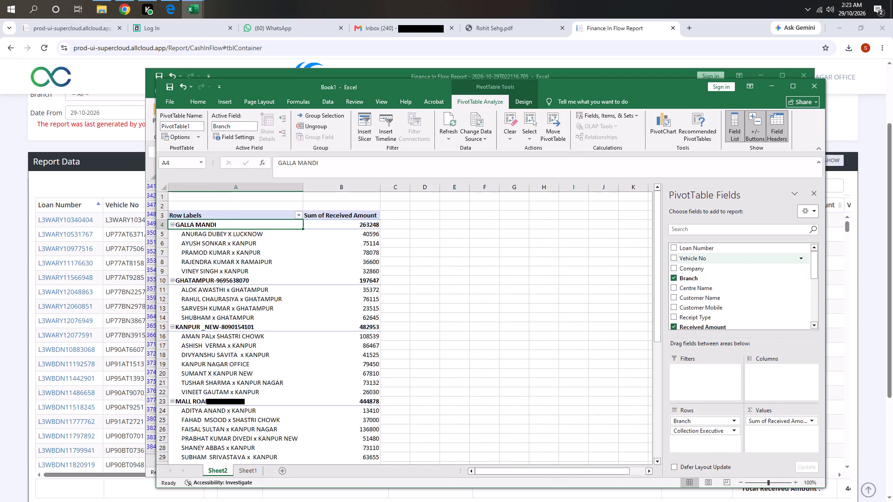
left_click_drag(711, 250, 775, 439)
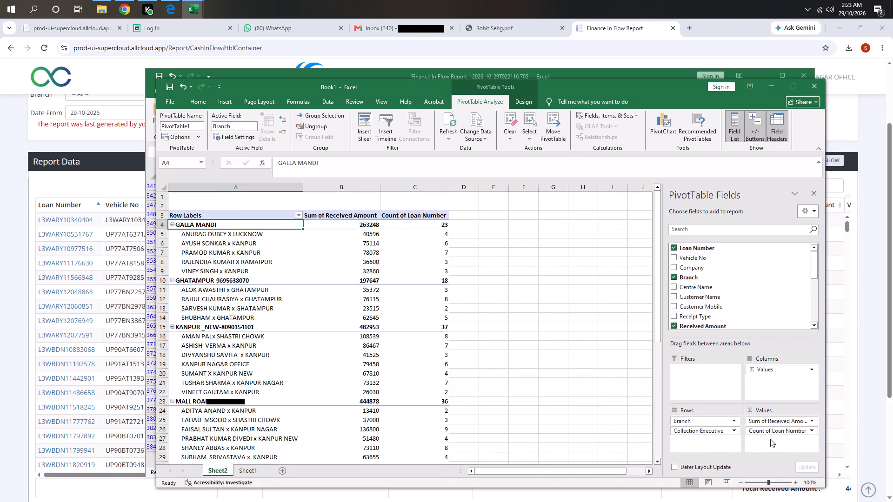
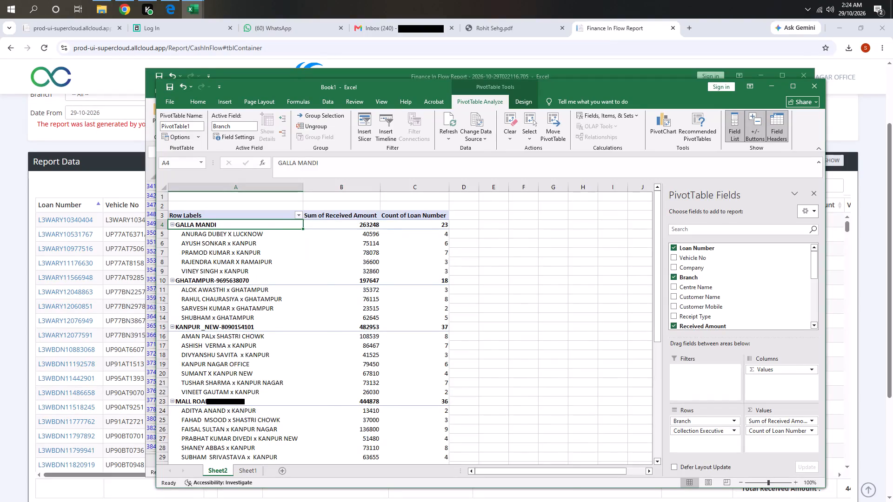
Centre the contents of the Sum of Received Amount and Count of Loan Number columns.
left_click(356, 187)
left_click(393, 188, "ctrl")
left_click(330, 134)
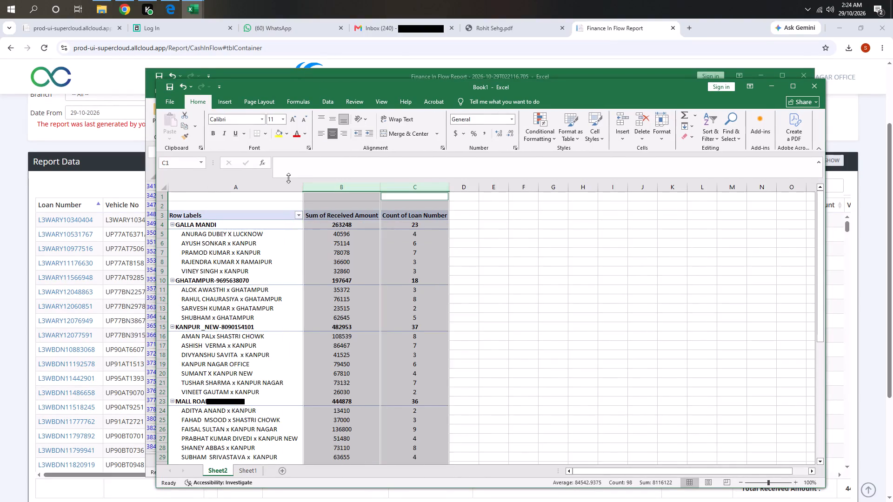
Fill the PivotTable's header row, from Row Labels to Count of Loan Number, with yellow.
left_click_drag(254, 215, 402, 215)
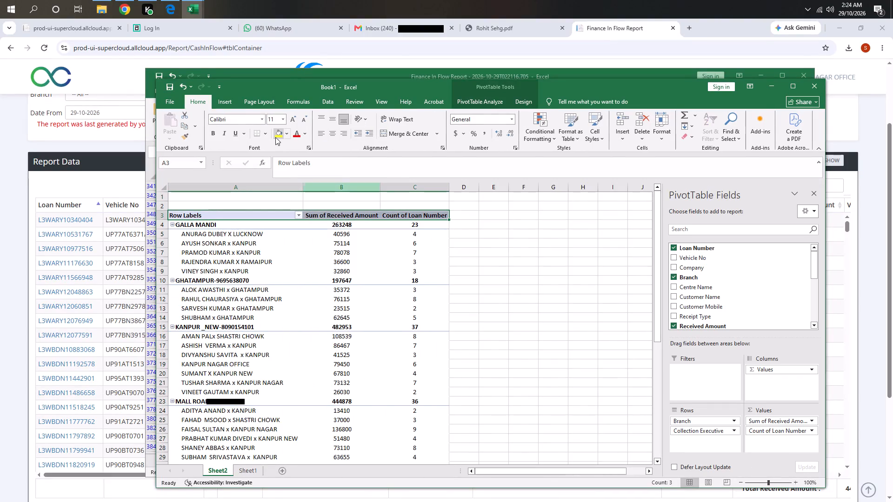
left_click(275, 137)
Fill the GALLA MANDI and GHATAMPUR branch subtotal rows with orange-gold.
left_click(176, 228, "ctrl")
left_click(180, 287, "ctrl")
left_click(181, 282, "ctrl")
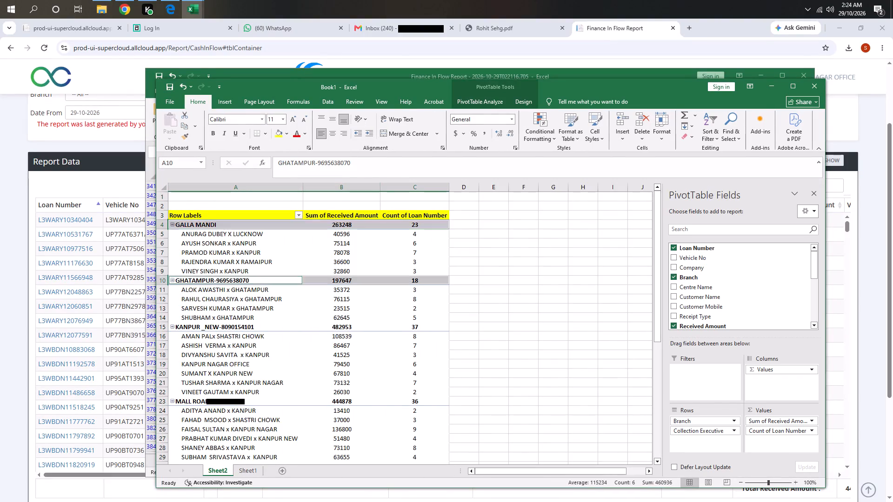
scroll(183, 246, "down", 3)
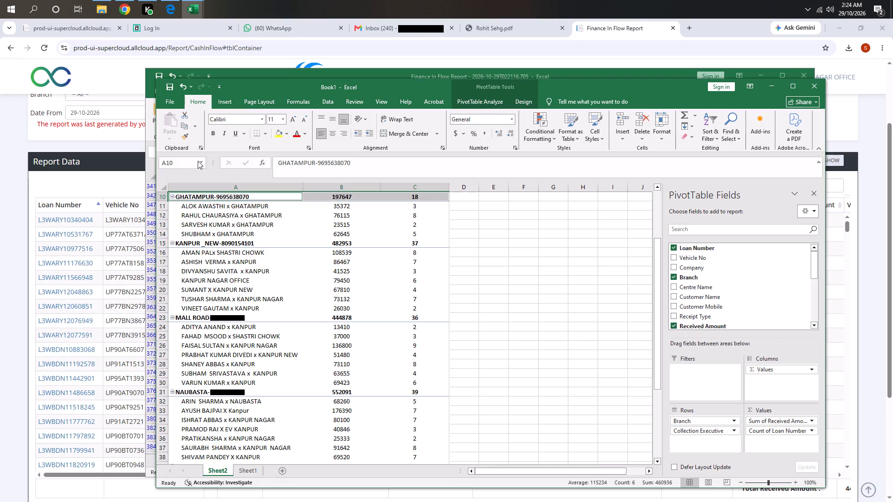
left_click(285, 132)
left_click(301, 267)
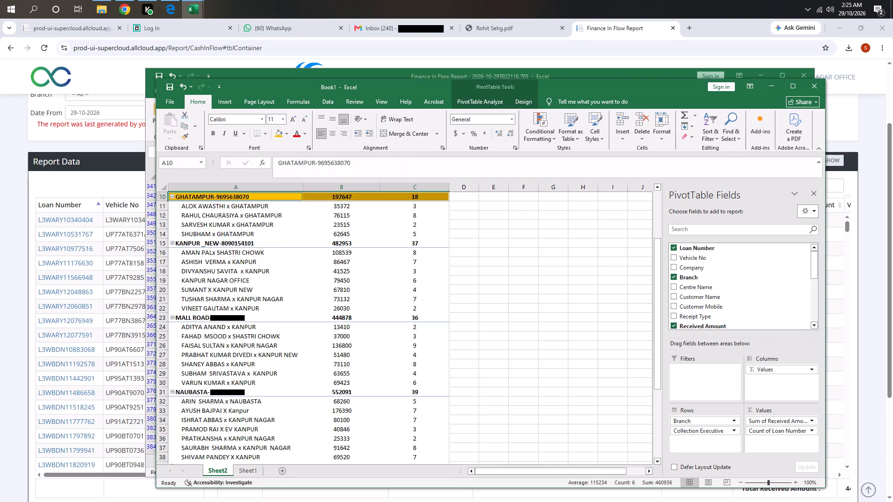
Fill the KANPUR _NEW, MALL ROAD, NAUBASTA, RAMADEVI and RAMAIPUR branch subtotal rows with the same orange-gold.
left_click(185, 244, "ctrl")
left_click(183, 322, "ctrl")
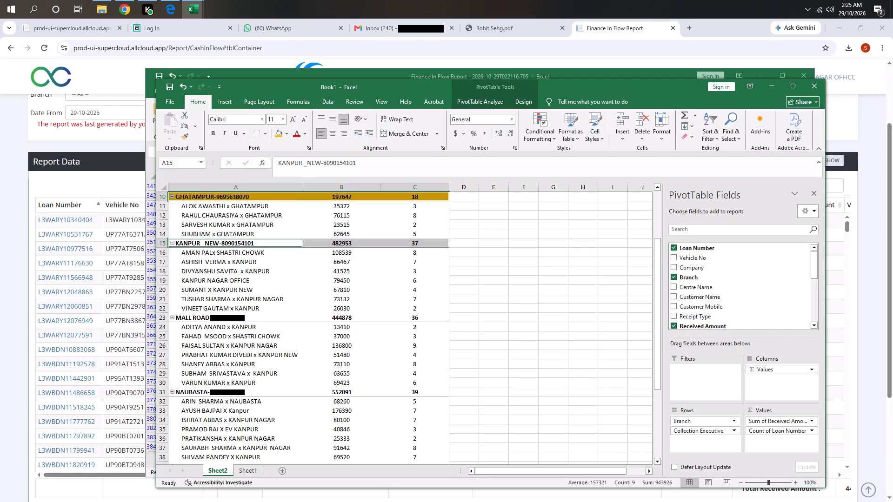
left_click(183, 319, "ctrl")
left_click(178, 393, "ctrl")
scroll(183, 358, "down", 3)
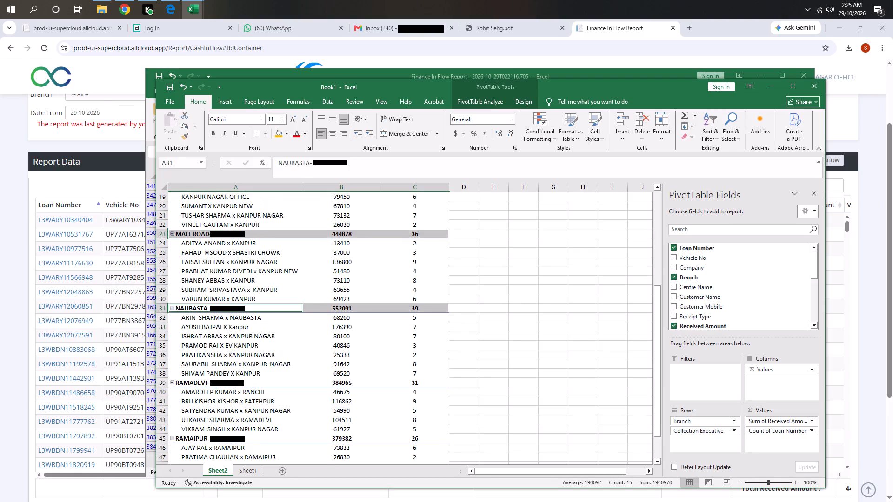
left_click(182, 385, "ctrl")
scroll(184, 370, "down", 2)
left_click(179, 381, "ctrl")
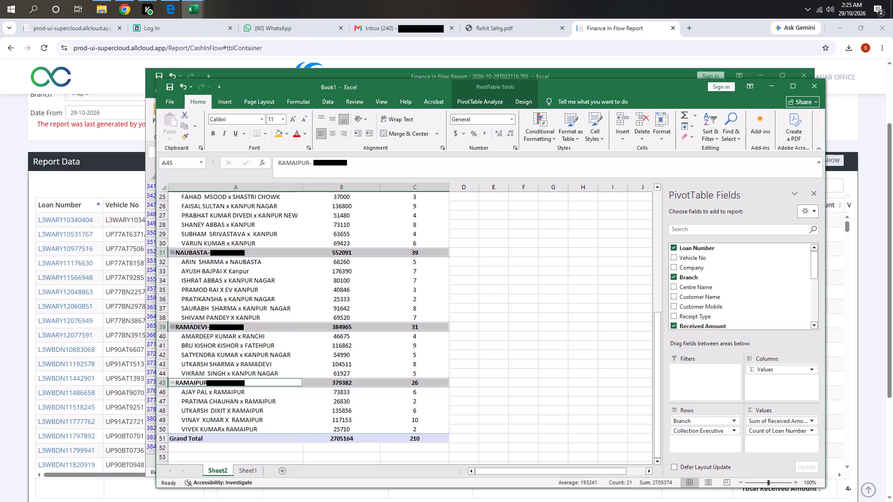
left_click(280, 136)
Fill the Grand Total row with the same orange-gold colour.
left_click(175, 438)
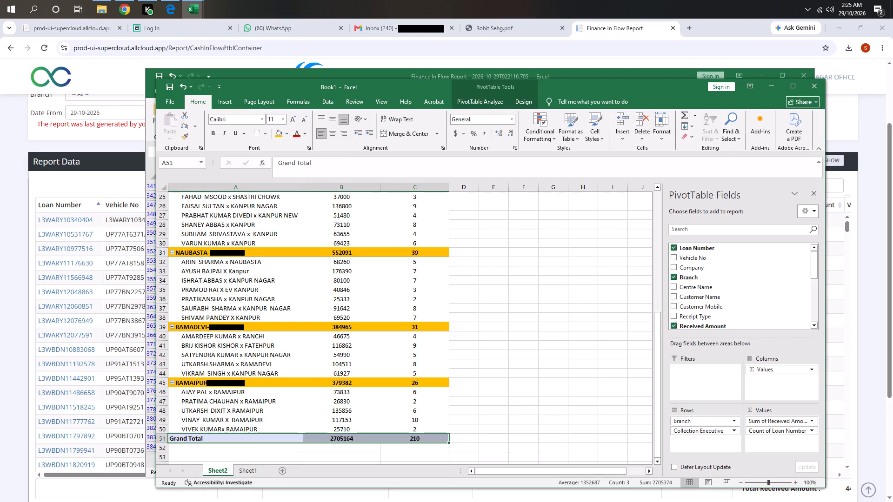
left_click(279, 139)
Apply all borders to every cell of the PivotTable, from the header row to Grand Total.
scroll(275, 179, "up", 11)
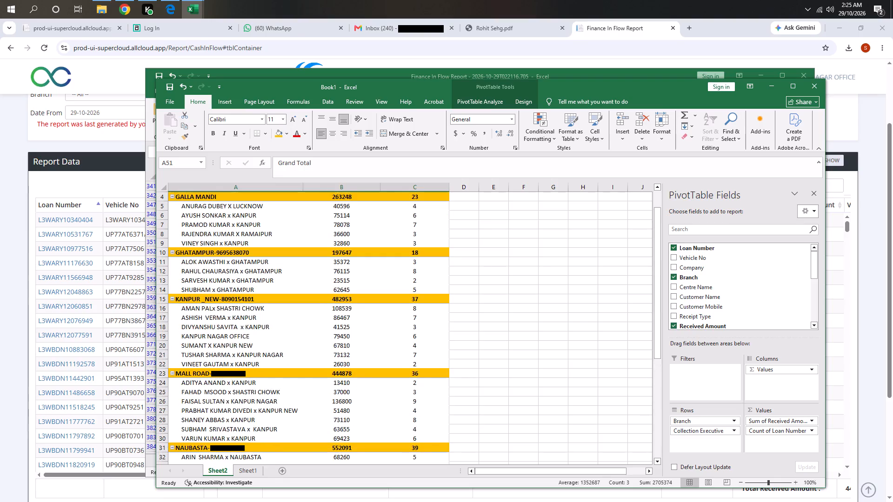
scroll(218, 255, "up", 3)
left_click(241, 213)
key("ctrl+a")
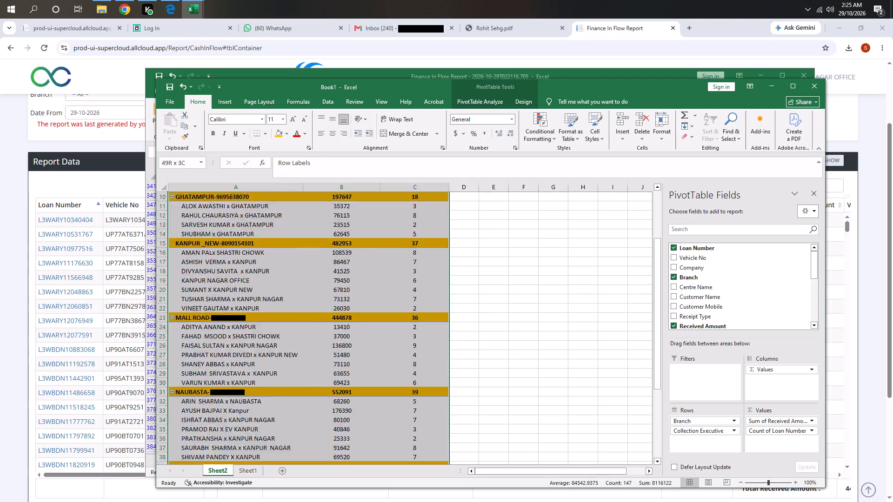
type("HBA")
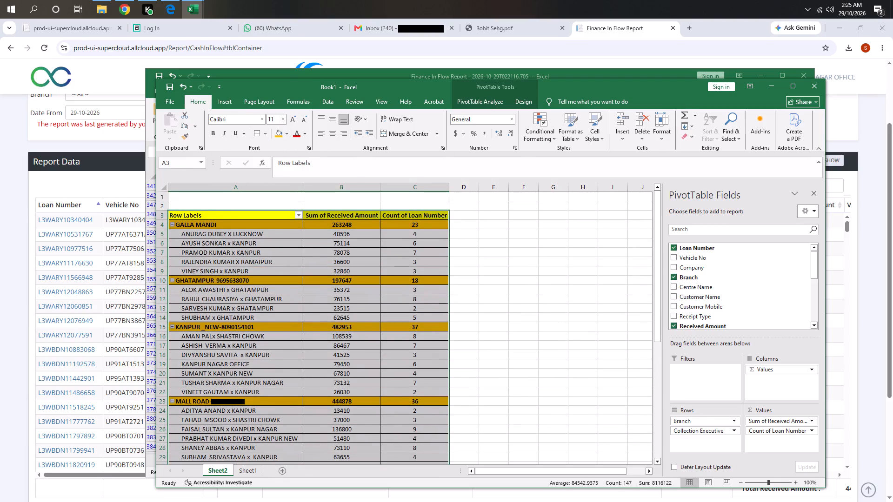
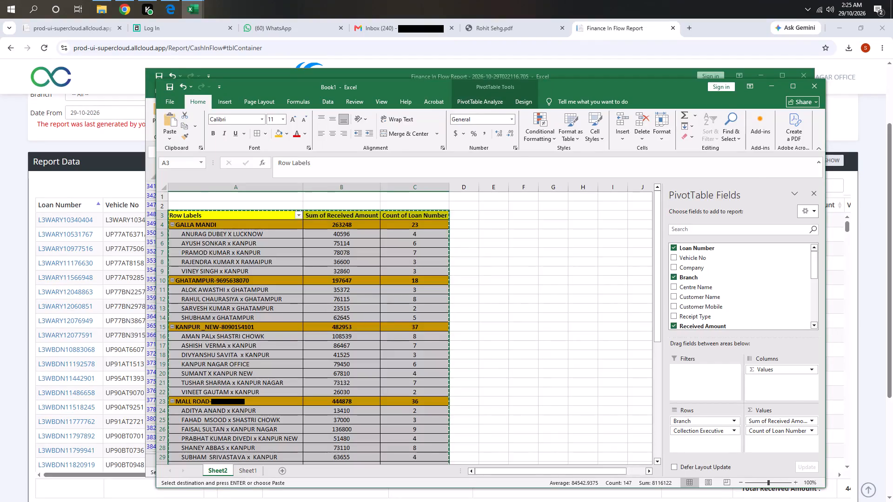
Switch from Book1 to the open Finance In Flow Report workbook in Excel.
key("alt+Tab")
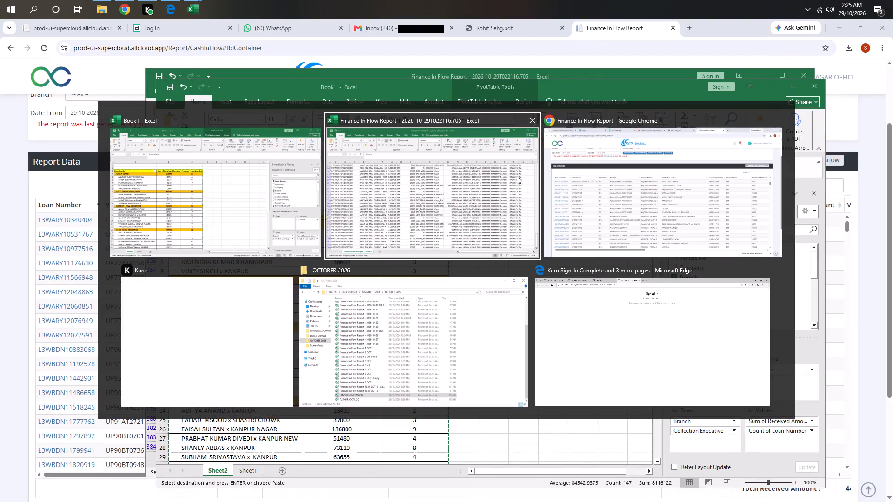
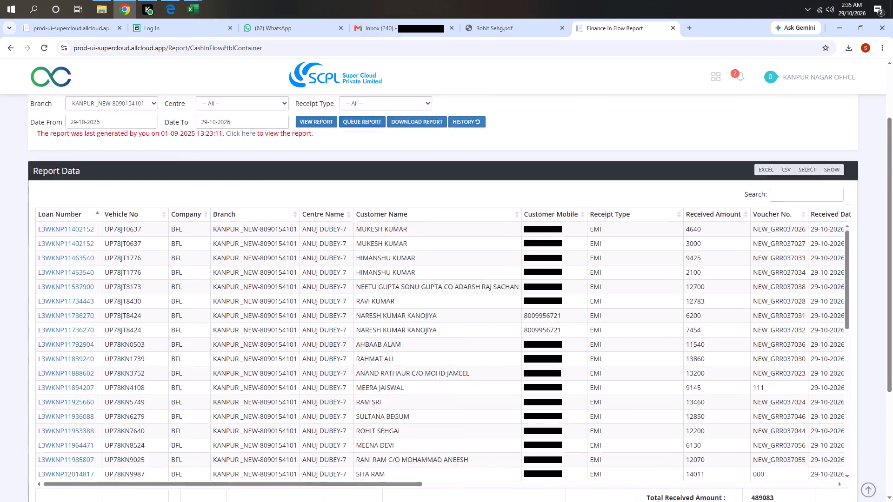
Close the Chrome window showing the Finance In Flow Report and return to the Book1 workbook in Excel.
scroll(214, 209, "up", 2)
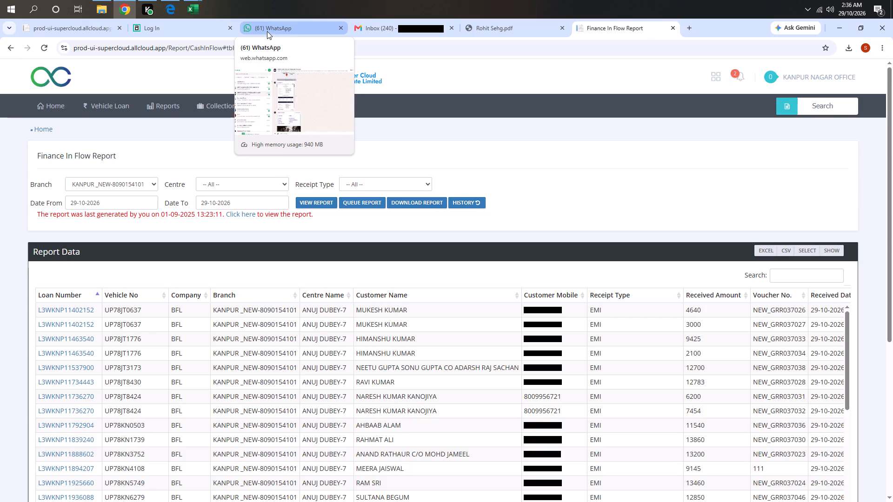
left_click(873, 23)
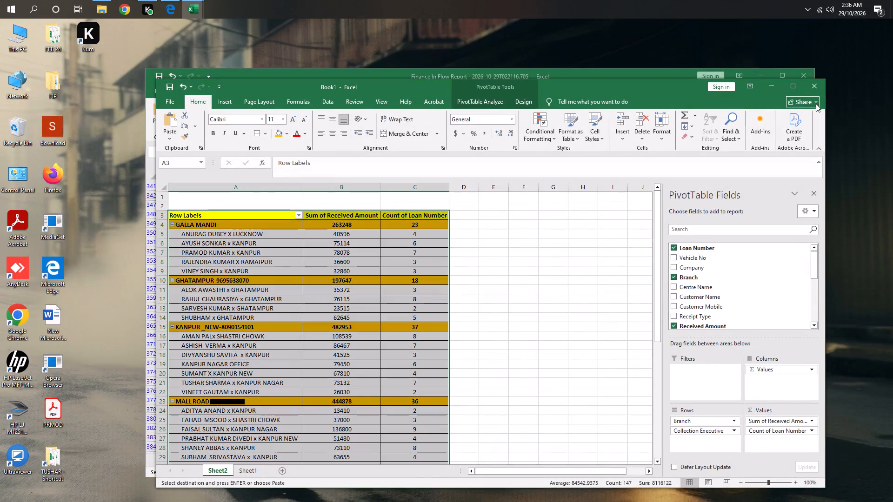
Close the Book1 workbook containing the formatted PivotTable without saving its changes.
left_click(815, 86)
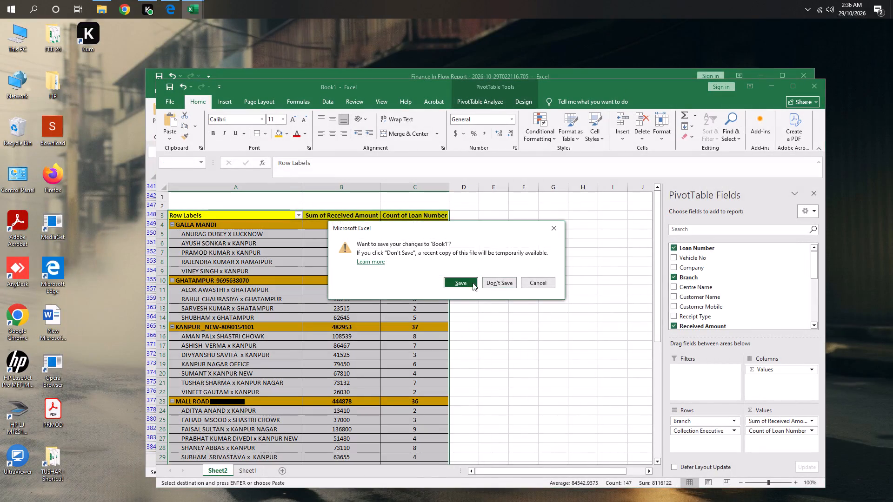
left_click(497, 283)
left_click(491, 332)
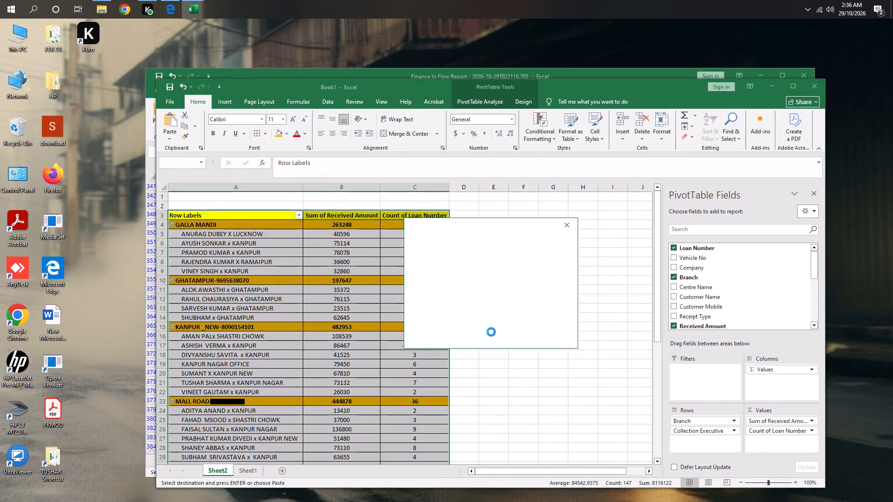
Close the Finance In Flow Report workbook.
left_click(798, 78)
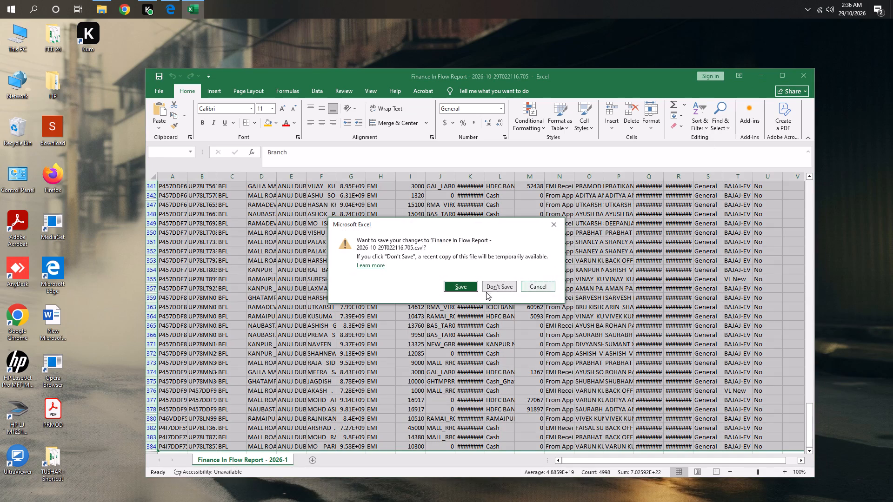
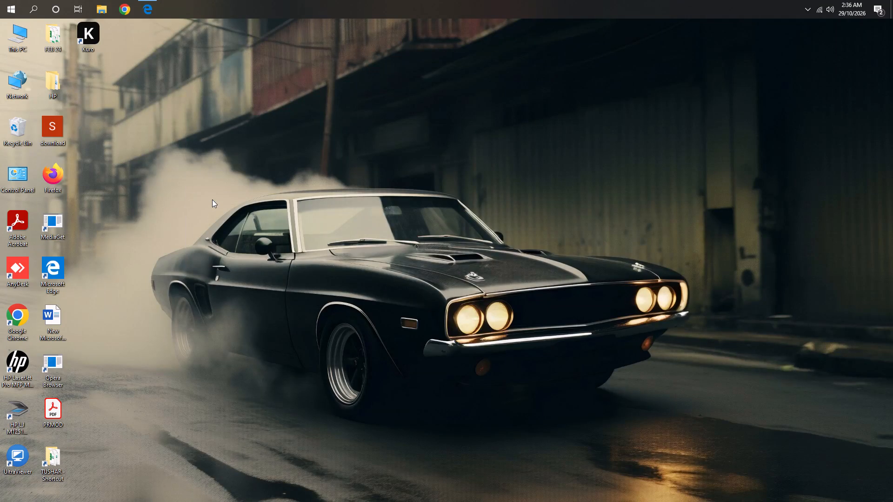
Shut down the computer from the Windows desktop.
key("alt+F4")
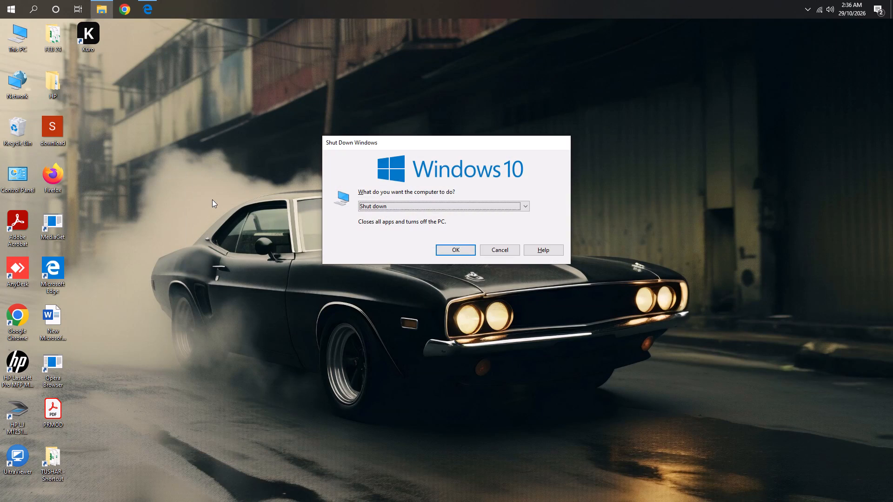
key("Return")
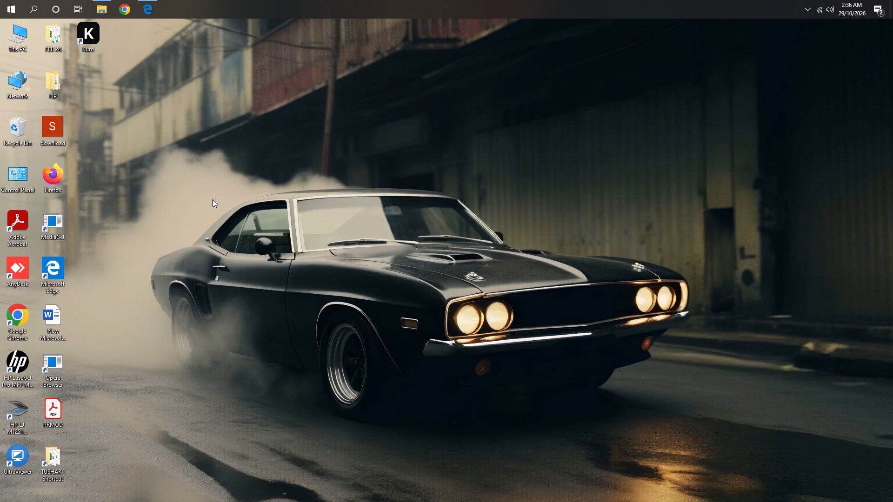